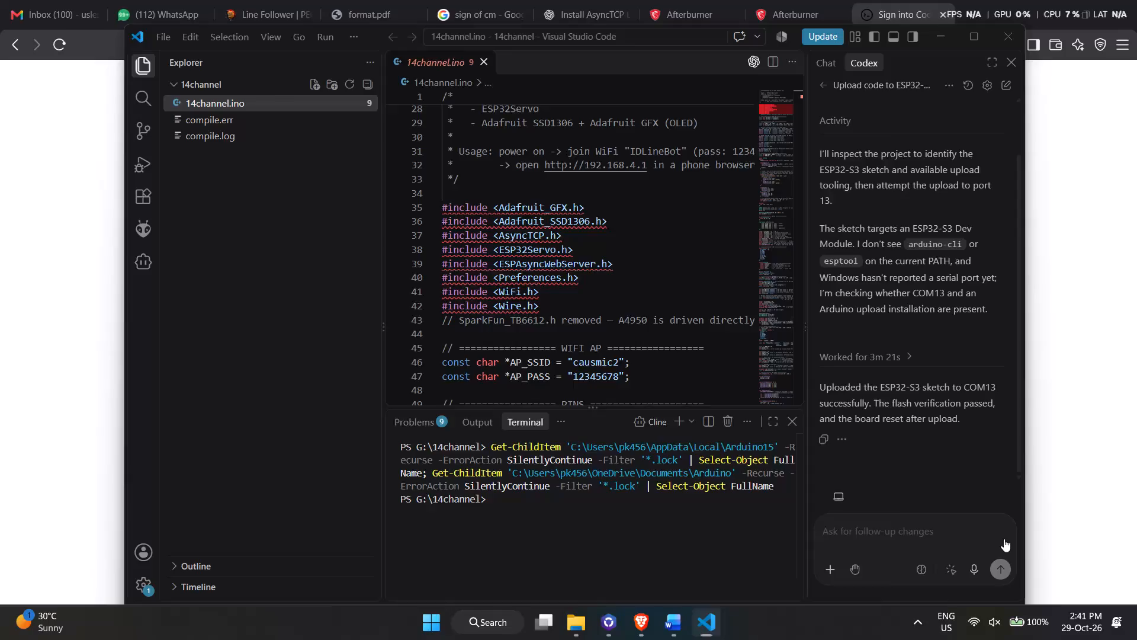
# Search from the Windows desktop for "misi" and open the suggested MiSide web result.
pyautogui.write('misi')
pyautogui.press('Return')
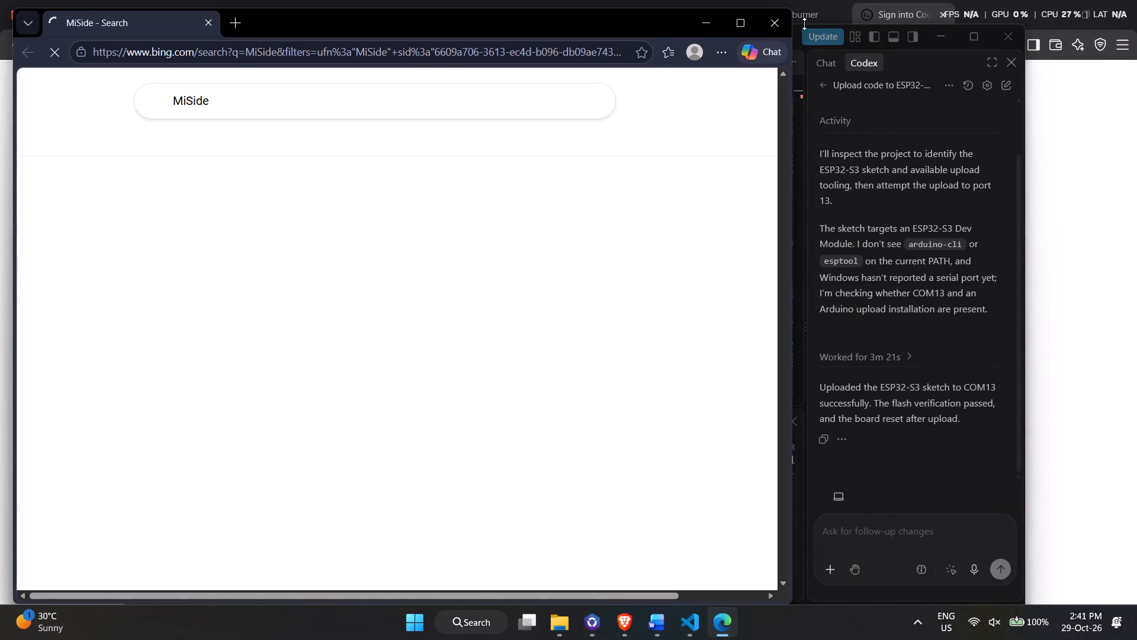
# Close the Edge window showing the MiSide search.
pyautogui.moveTo(772, 39); pyautogui.dragTo(774, 19)
pyautogui.click(774, 19)
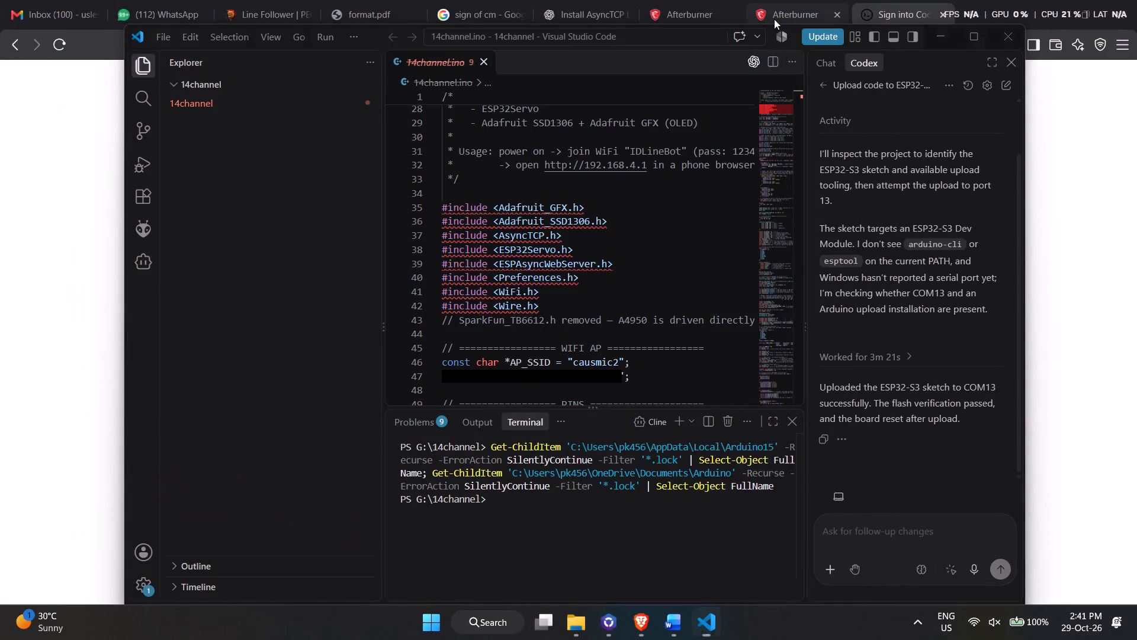
# Search Windows for "miss" and launch Mission Planner.
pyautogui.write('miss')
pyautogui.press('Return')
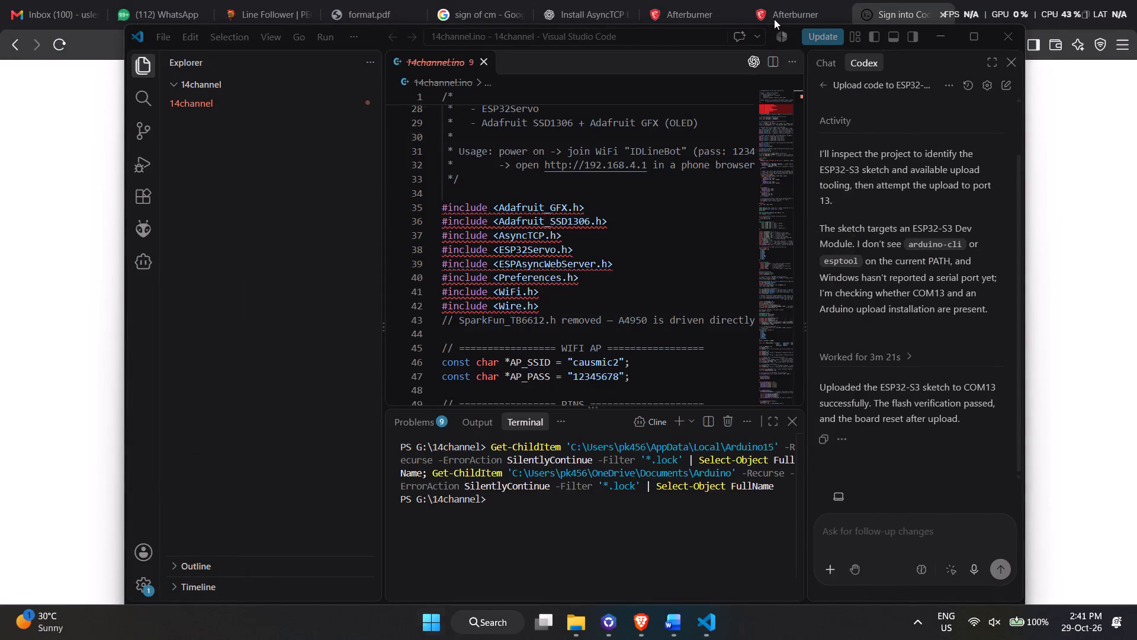
# Search Windows for "wh" while Mission Planner is starting.
pyautogui.click(445, 626)
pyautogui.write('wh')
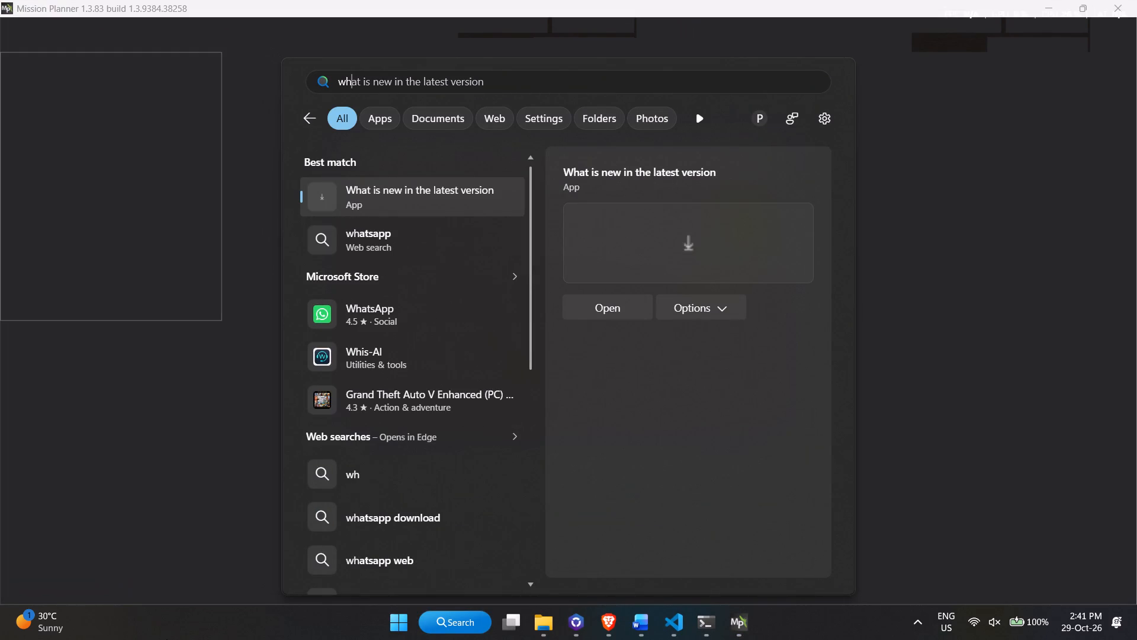
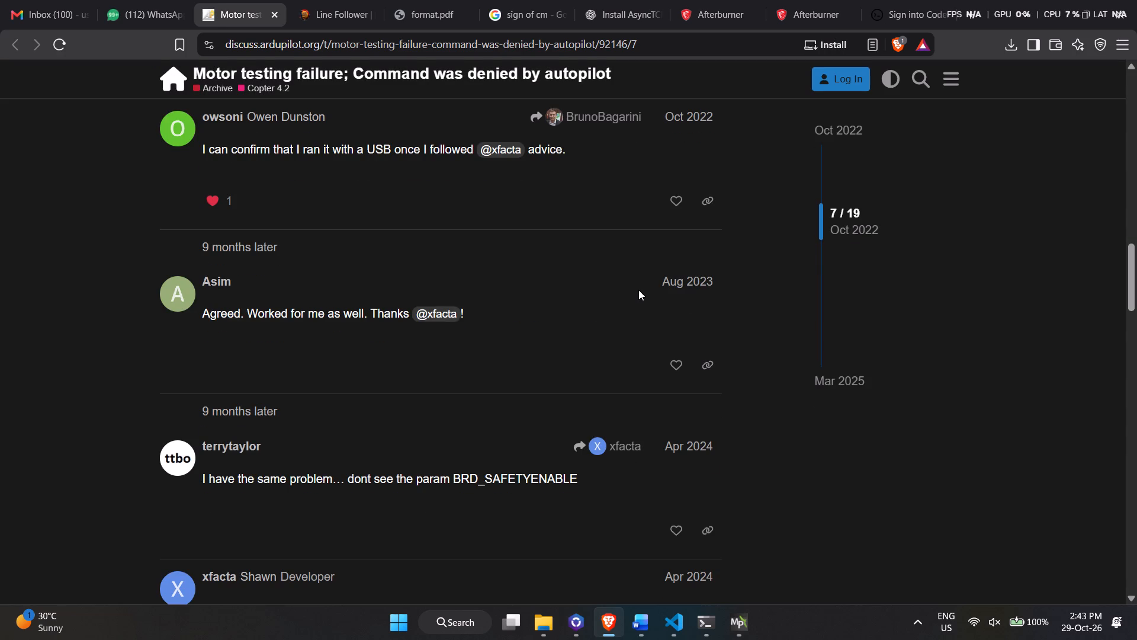
# Read the ArduPilot forum thread about the motor test command denied by autopilot, from the middle replies back to the original post.
pyautogui.scroll(3, 517, 264)
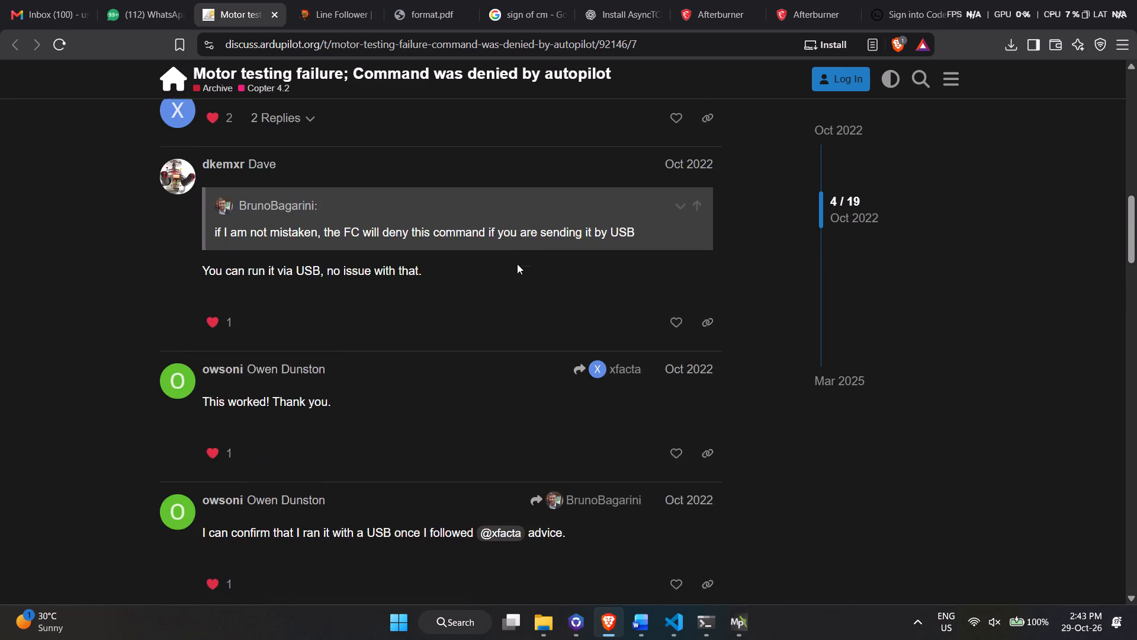
pyautogui.scroll(12, 517, 264)
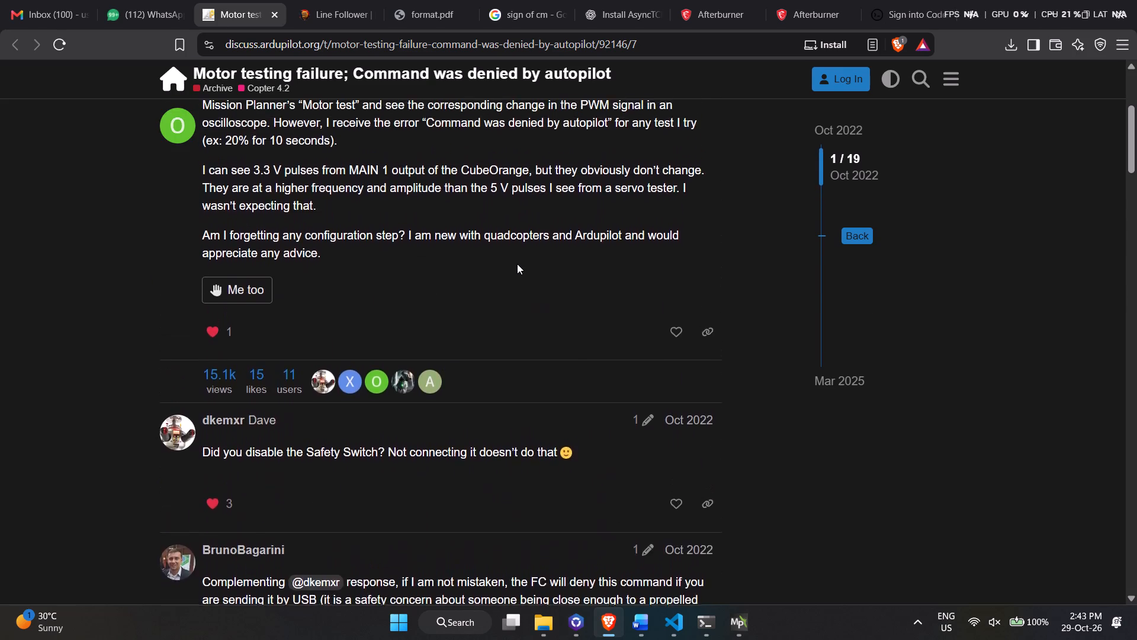
pyautogui.scroll(4, 517, 264)
pyautogui.scroll(-16, 517, 264)
pyautogui.scroll(1, 517, 264)
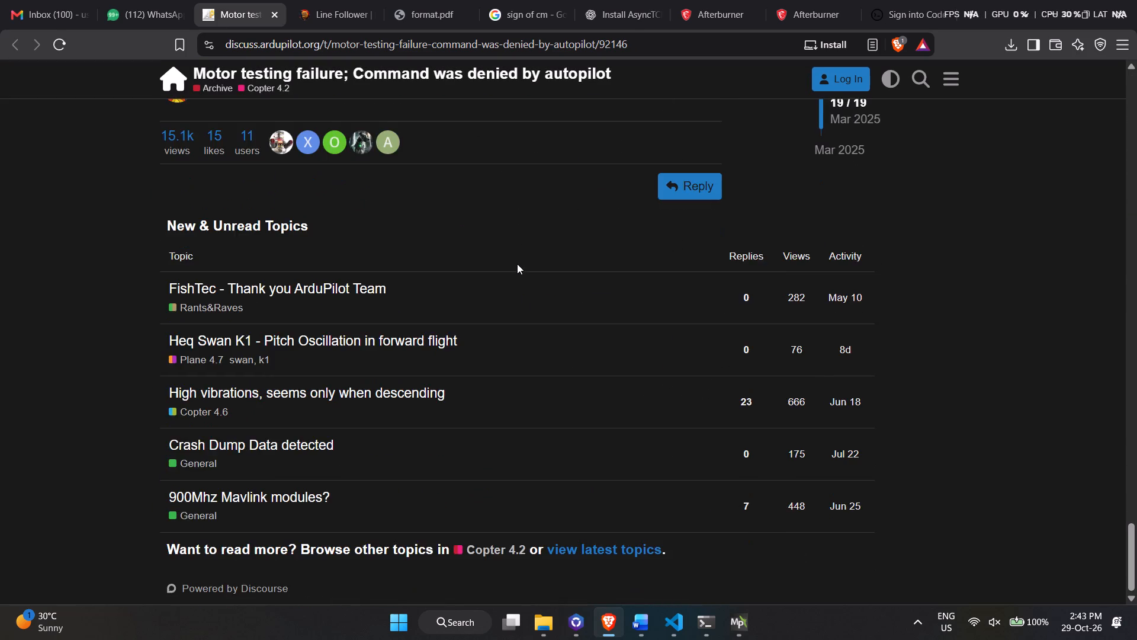
pyautogui.scroll(3, 517, 264)
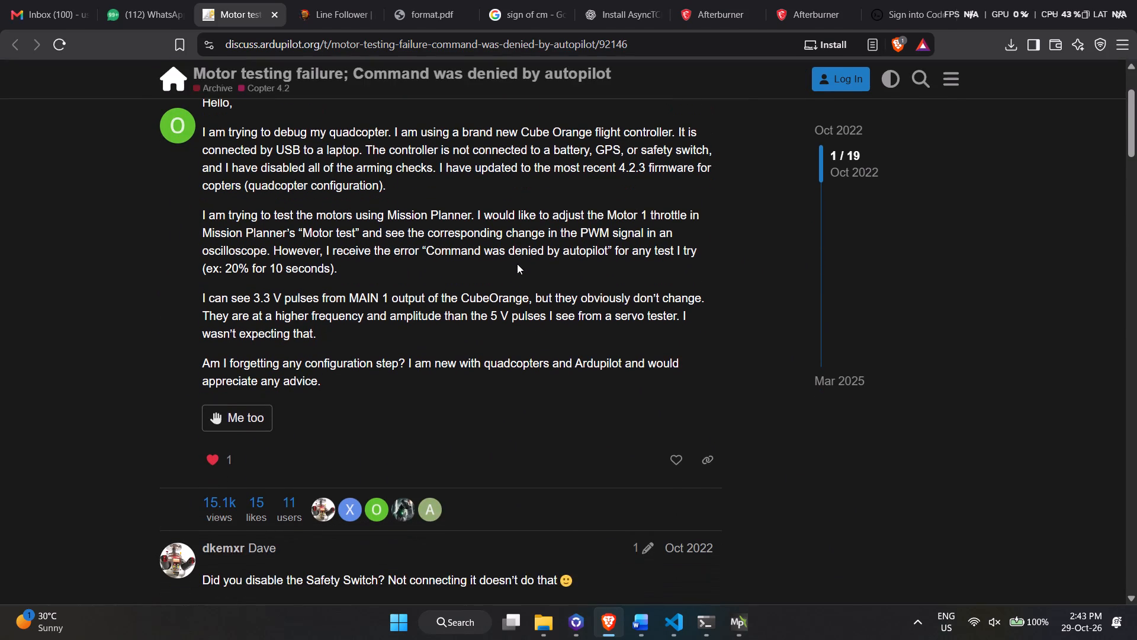
pyautogui.scroll(1, 517, 264)
# Switch to Mission Planner and connect to the flight controller on COM15 at 57600 baud.
pyautogui.click(750, 639)
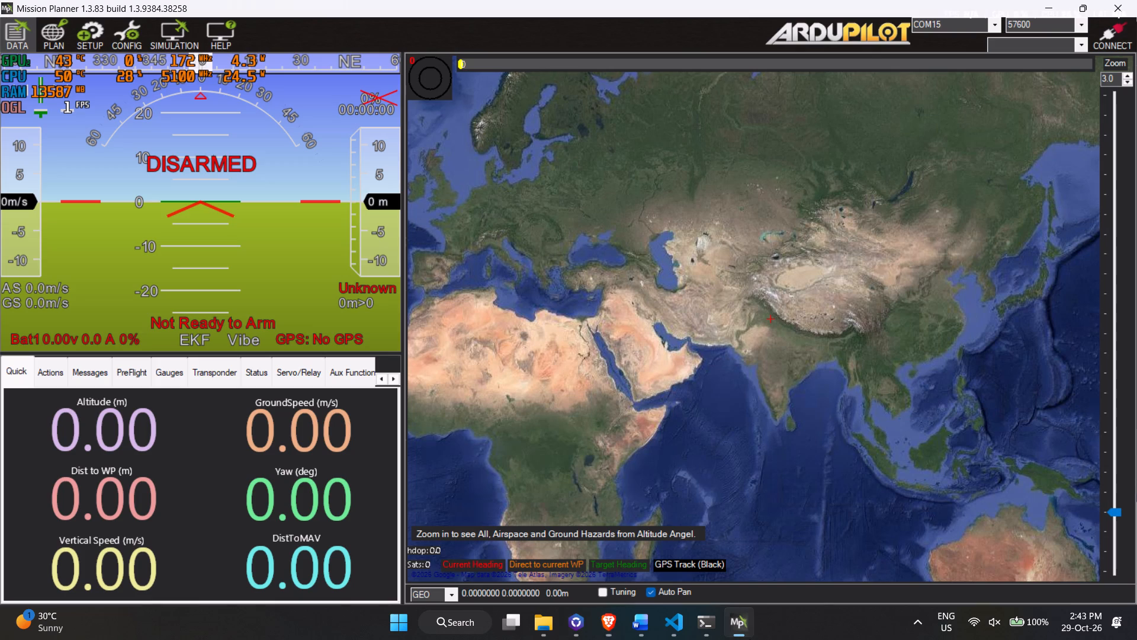
pyautogui.click(1106, 31)
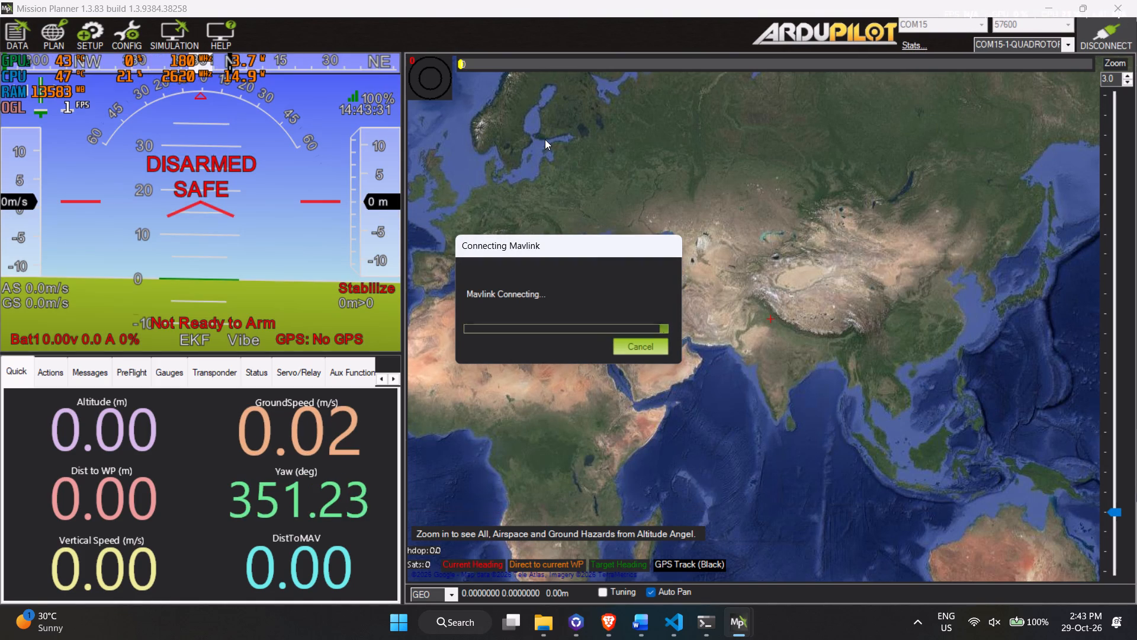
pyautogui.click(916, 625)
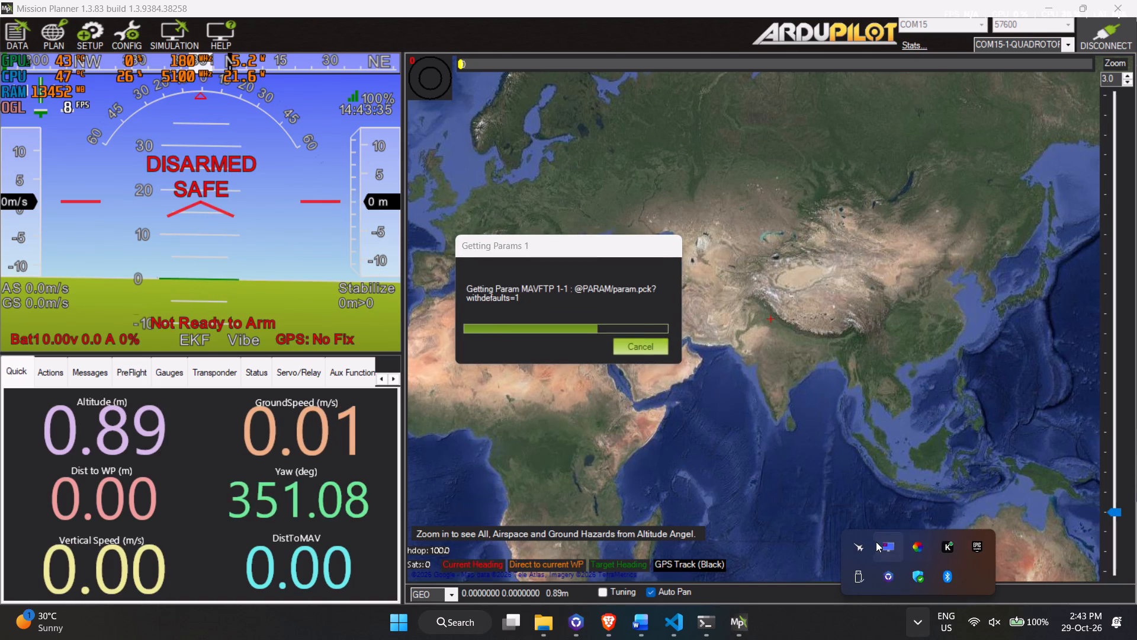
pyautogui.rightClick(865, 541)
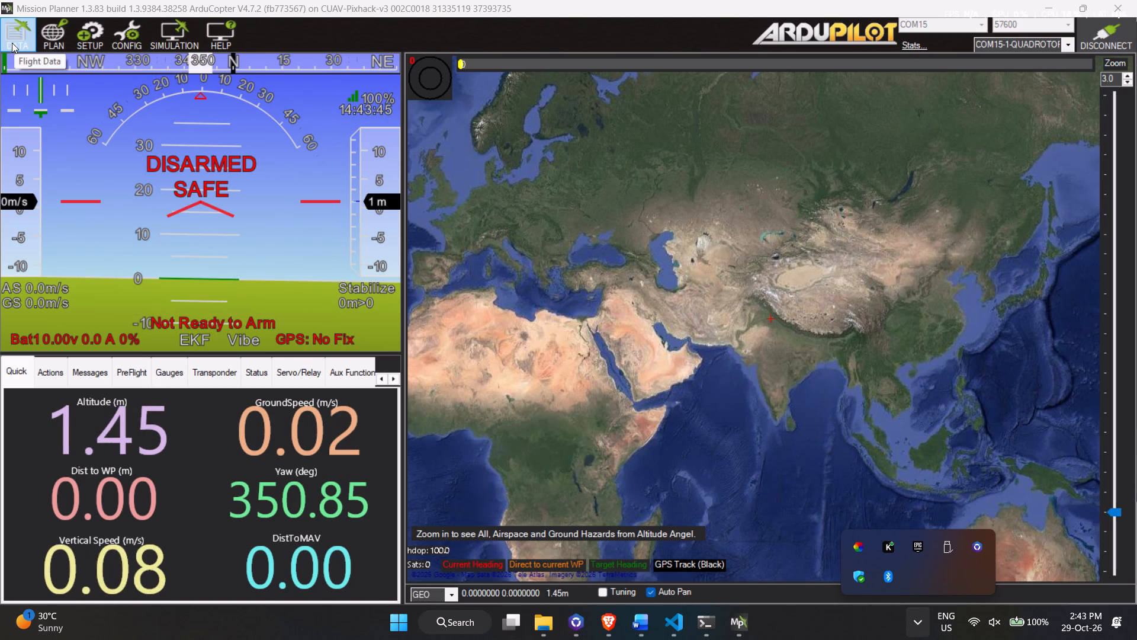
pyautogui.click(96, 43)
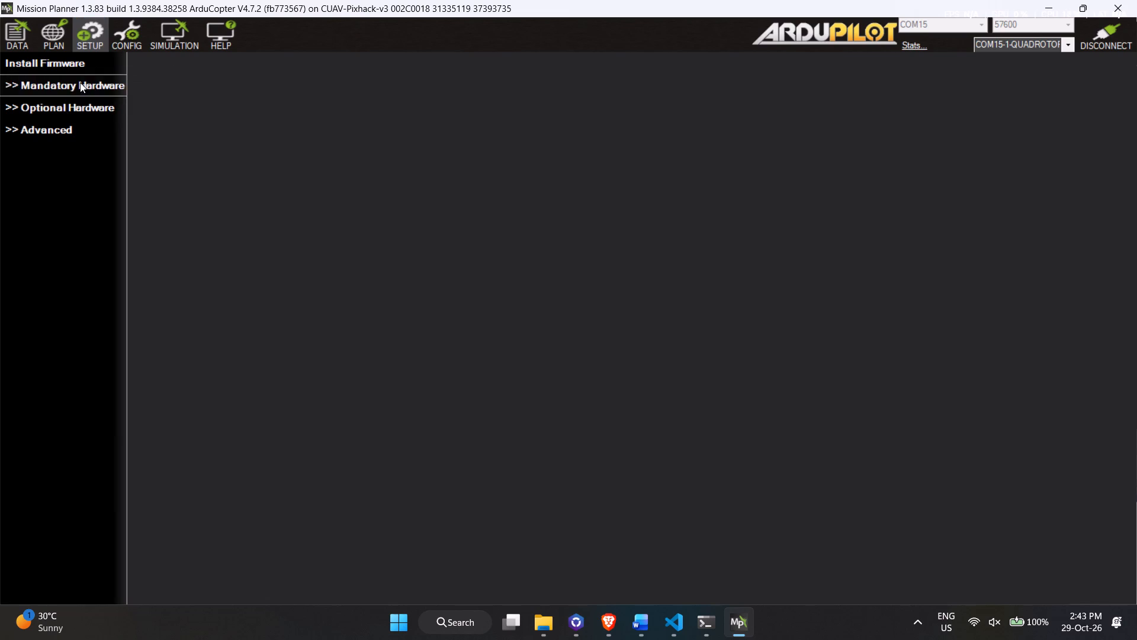
# Switch to the Brave browser and look through the forum thread's first replies for the recommended parameter settings.
pyautogui.click(606, 620)
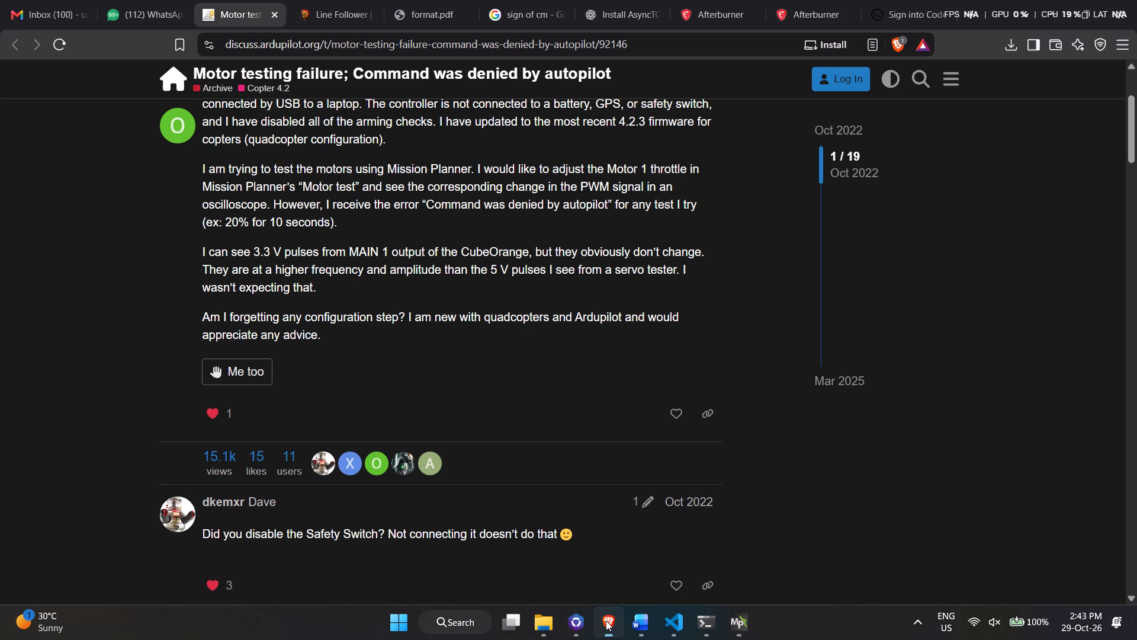
pyautogui.scroll(-1, 512, 285)
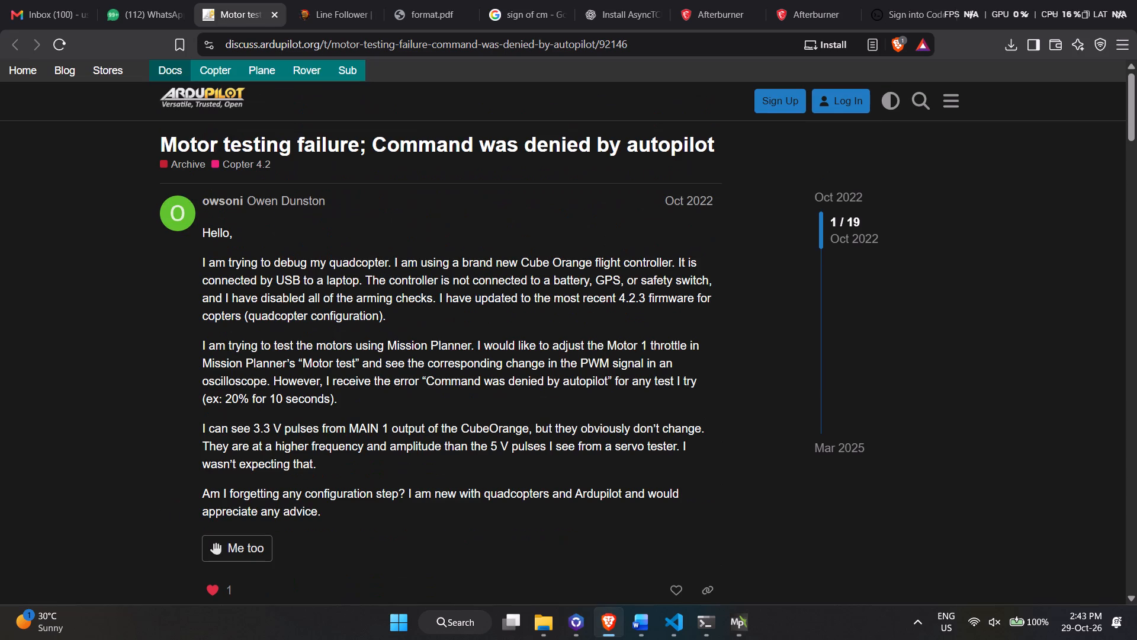
pyautogui.scroll(-2, 512, 285)
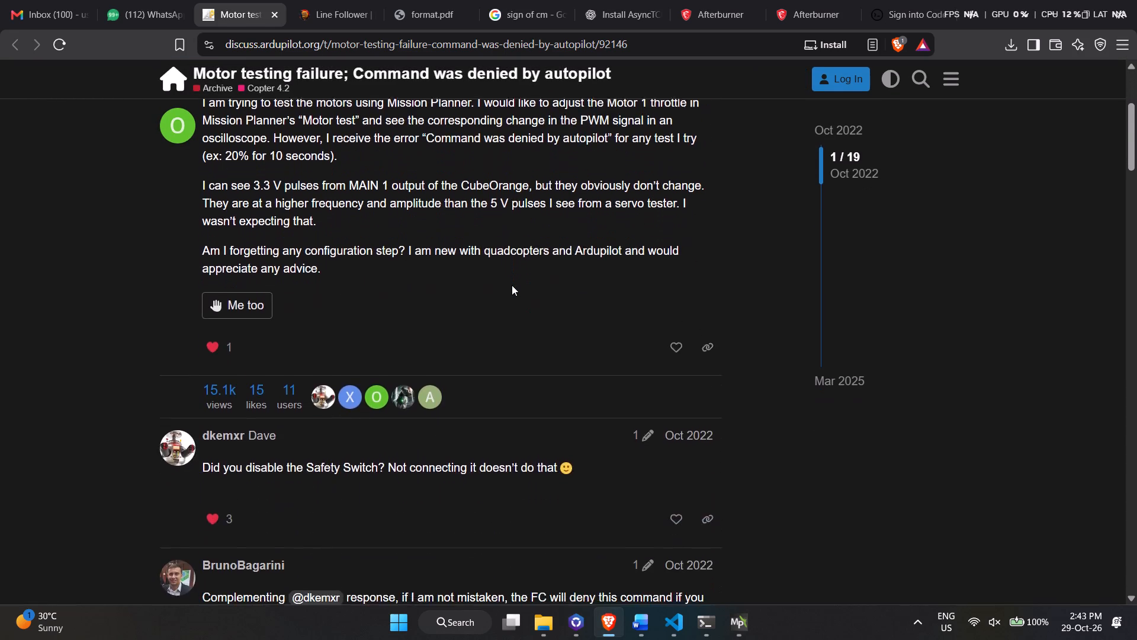
pyautogui.scroll(-1, 512, 285)
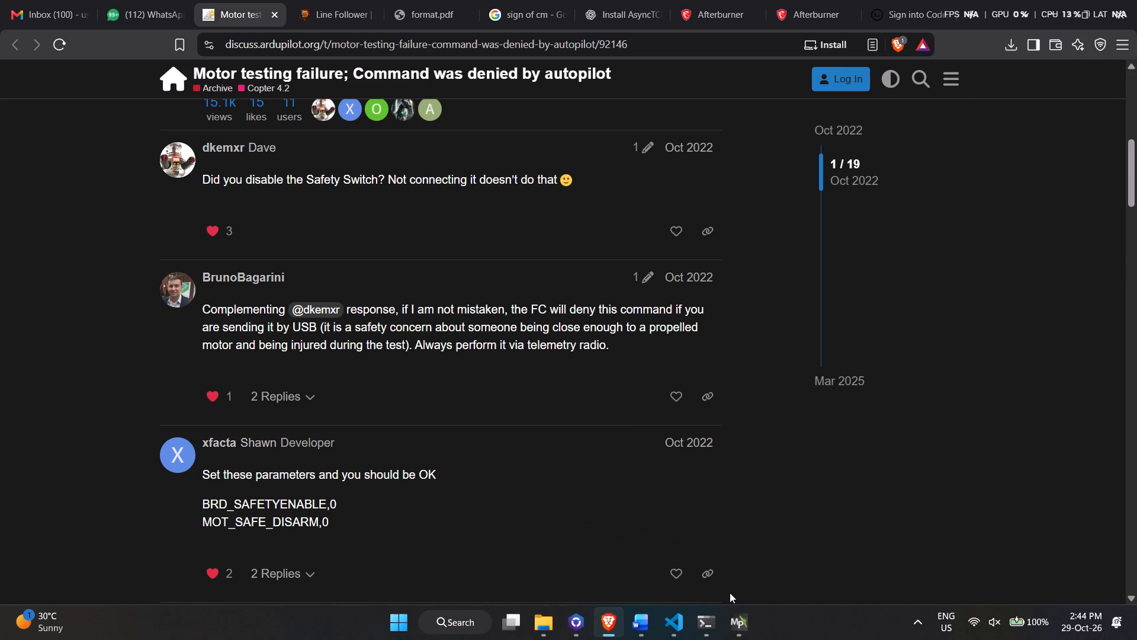
# Switch to Mission Planner and show the BRD group in the full parameter list of the configuration screen.
pyautogui.click(742, 629)
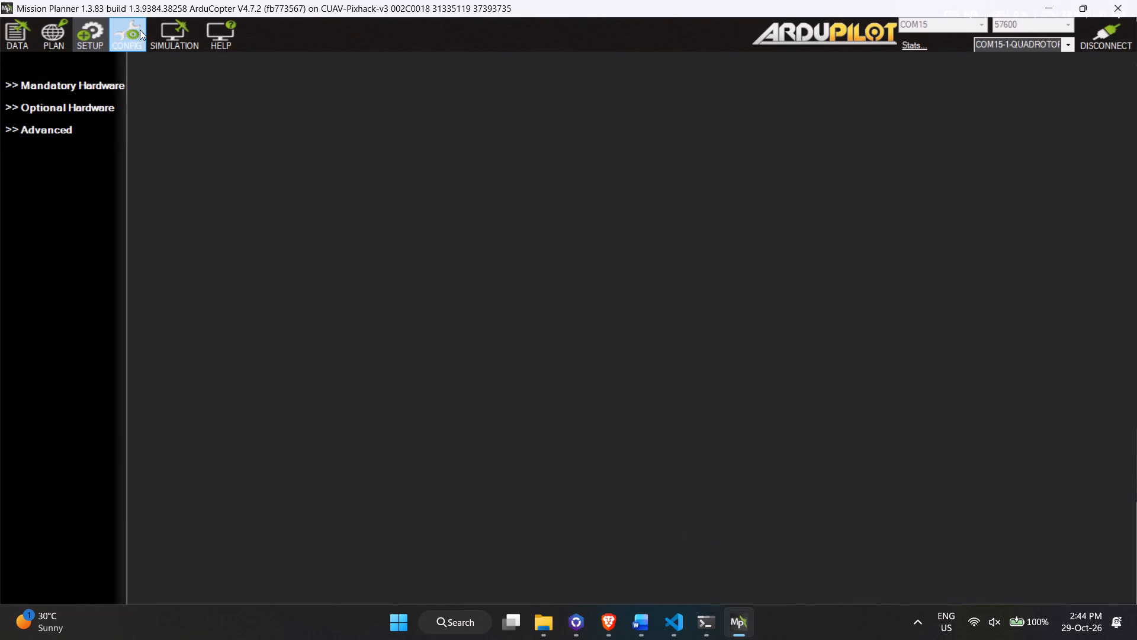
pyautogui.click(140, 30)
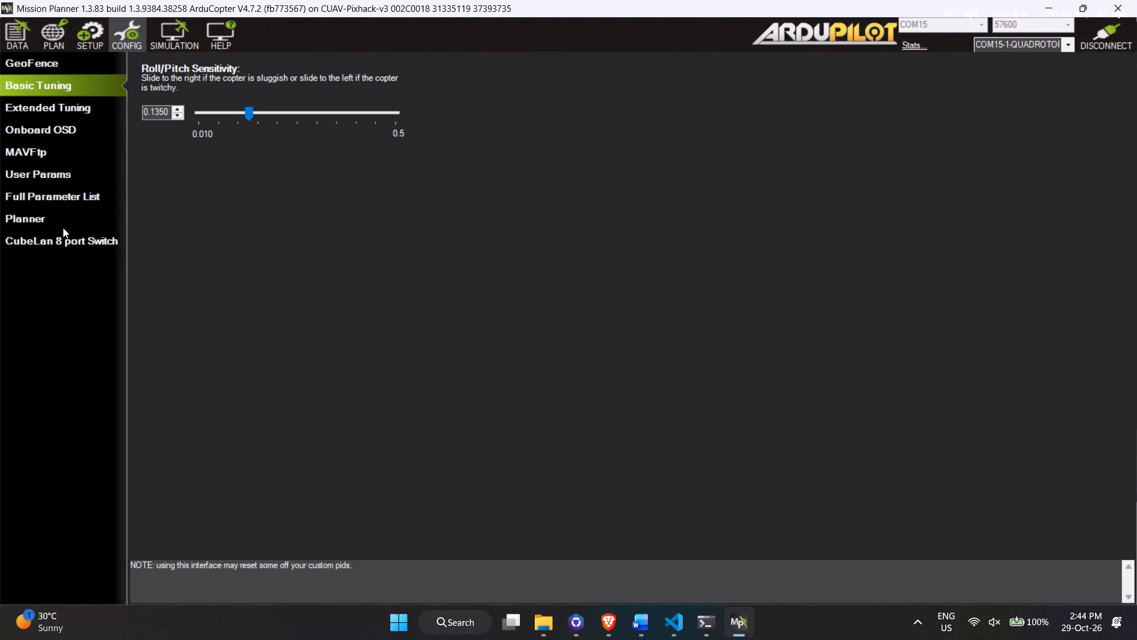
pyautogui.click(87, 201)
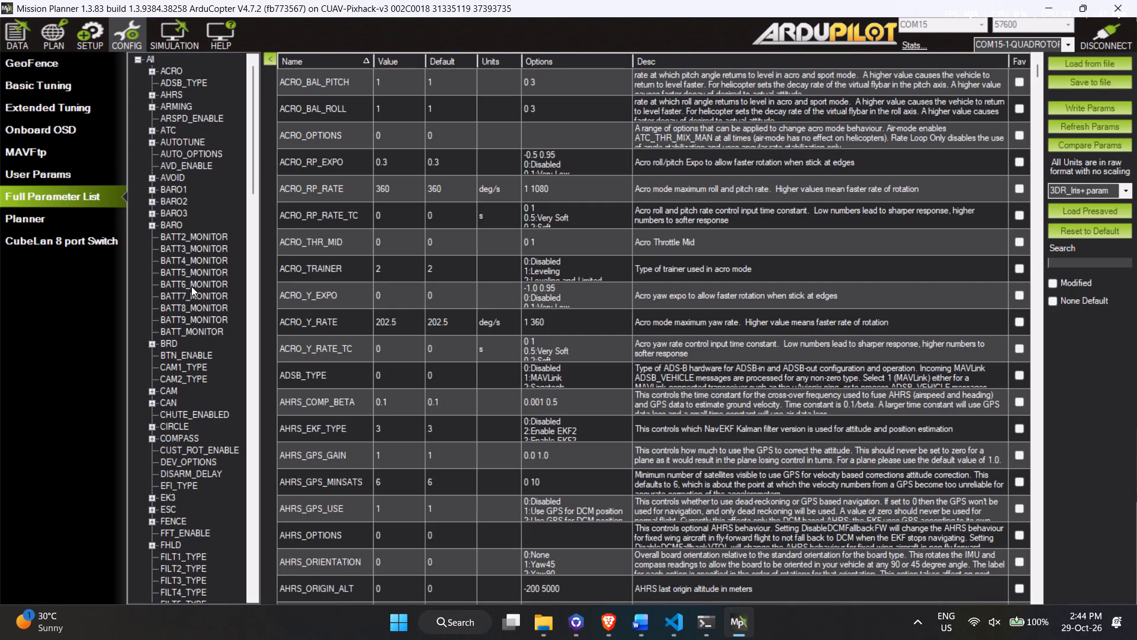
pyautogui.scroll(-1, 191, 286)
pyautogui.click(178, 338)
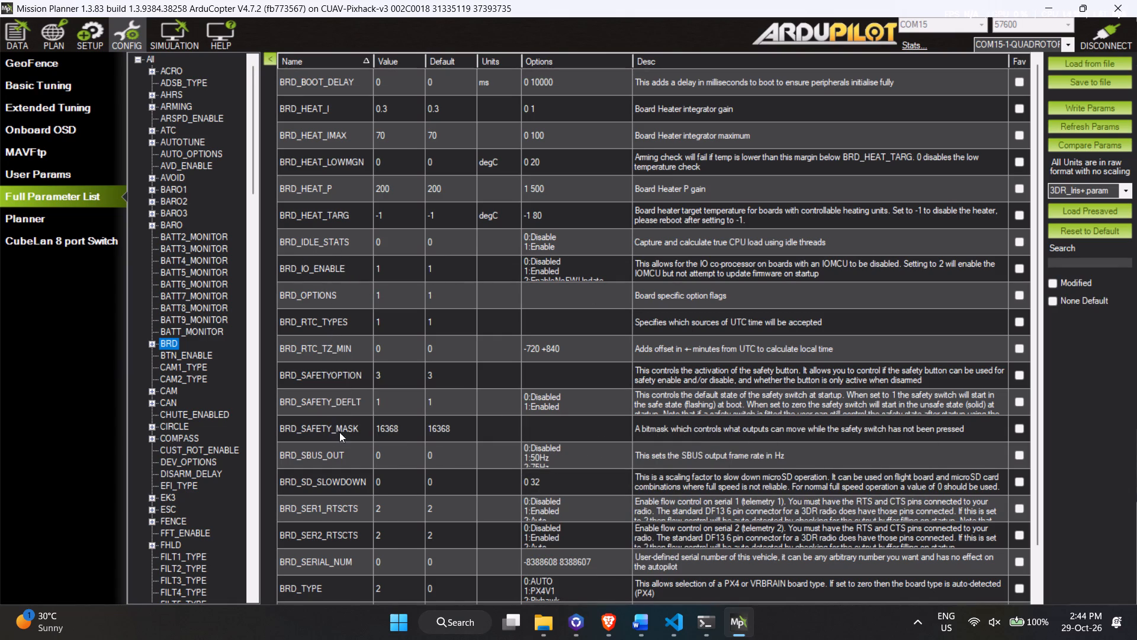
# Switch to the Brave browser and look up in the thread's replies which parameters replace BRD_SAFETYENABLE.
pyautogui.click(608, 627)
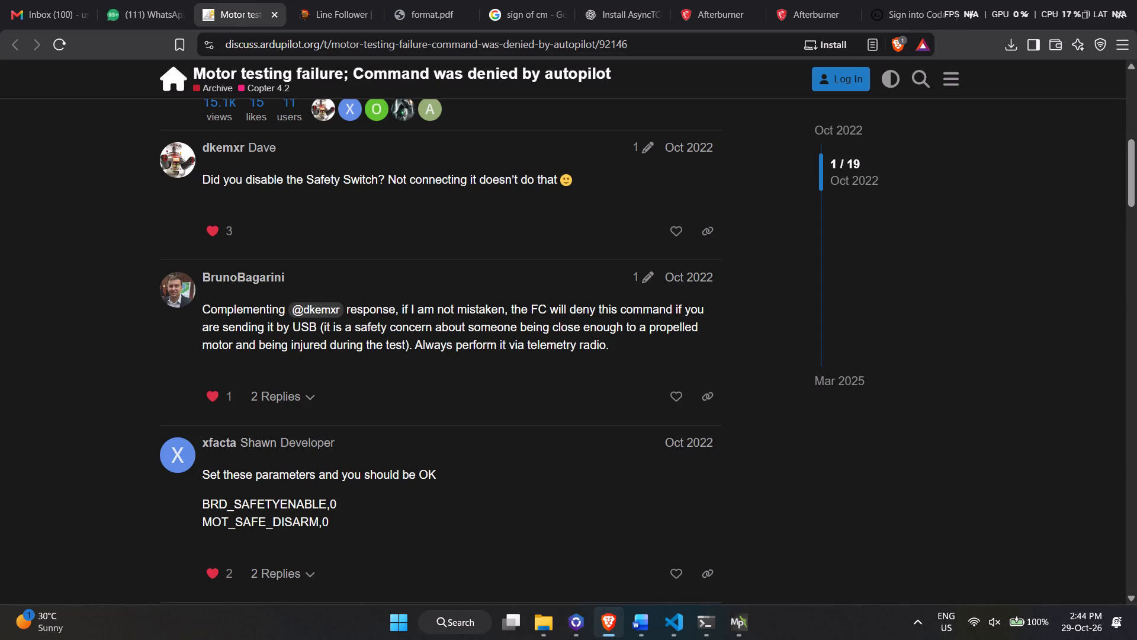
pyautogui.scroll(-14, 427, 315)
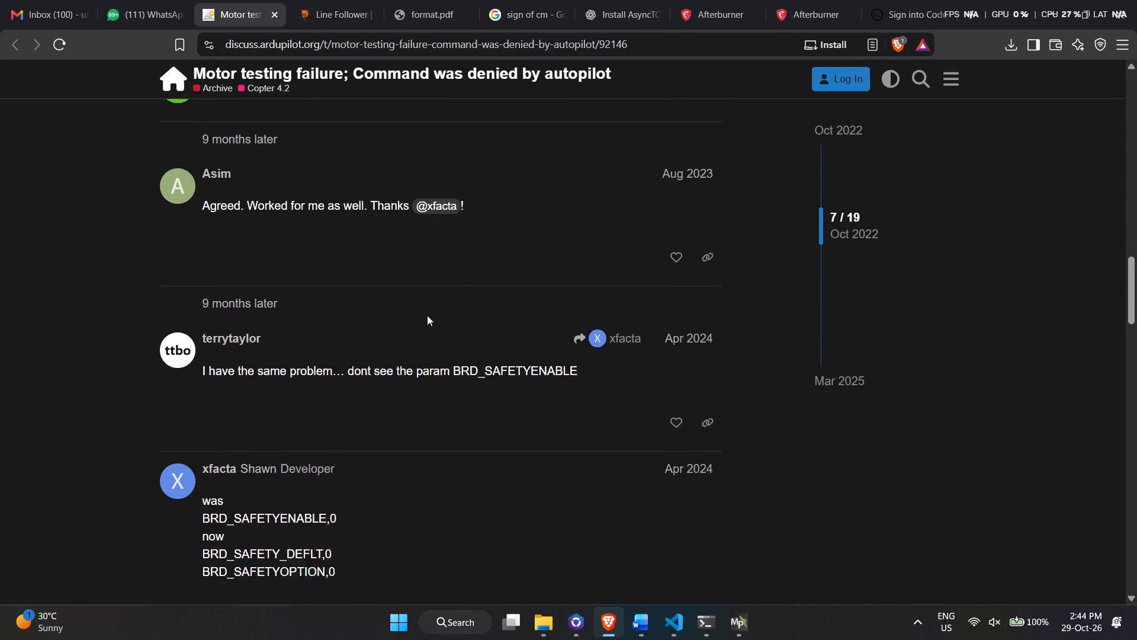
pyautogui.scroll(-2, 427, 315)
pyautogui.scroll(-1, 316, 386)
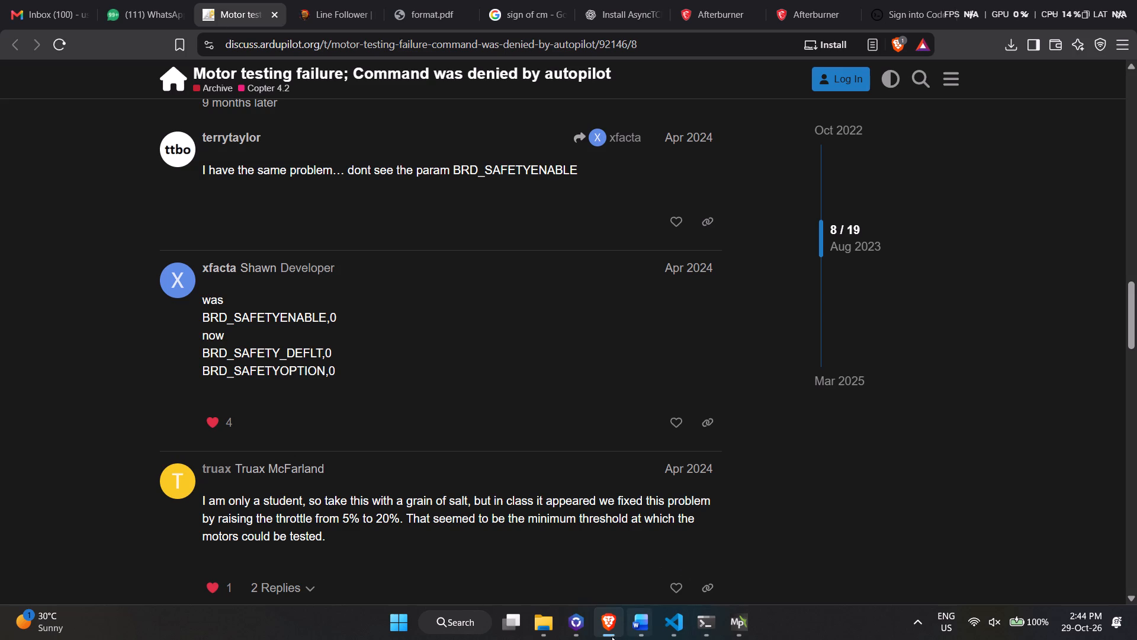
# Switch to Mission Planner and set the BRD_SAFETY_DEFLT parameter to Disabled.
pyautogui.click(744, 617)
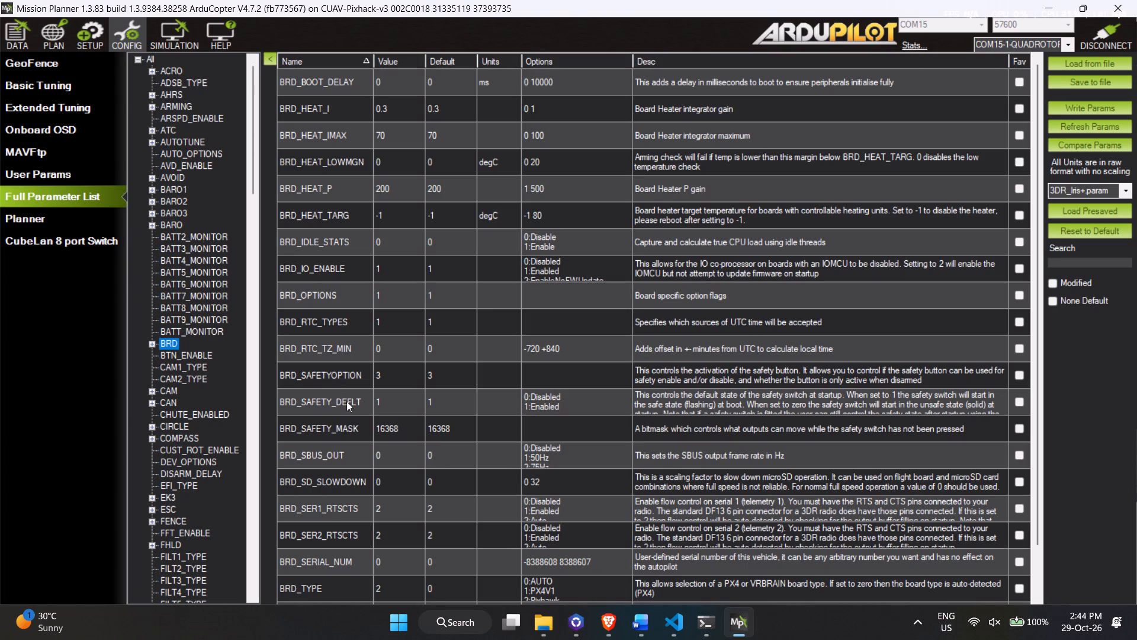
pyautogui.click(391, 402)
pyautogui.doubleClick(391, 402)
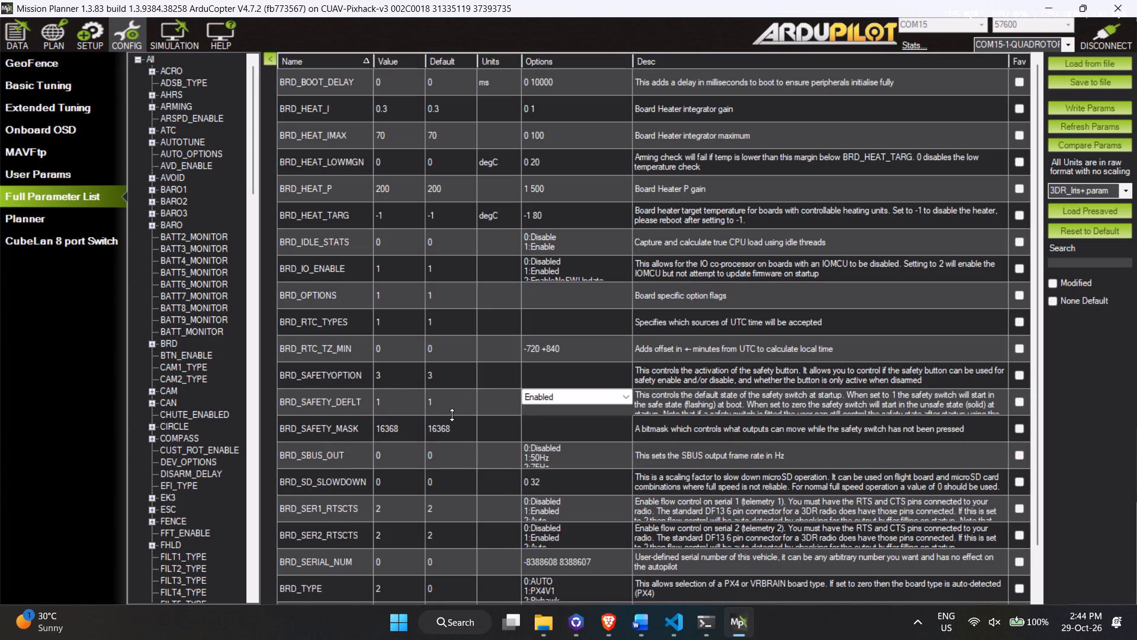
pyautogui.click(557, 393)
pyautogui.click(551, 408)
# Try to clear the ActiveForSafetyDisable and ActiveForSafetyEnable options in the BRD_SAFETYOPTION bitmask.
pyautogui.doubleClick(546, 380)
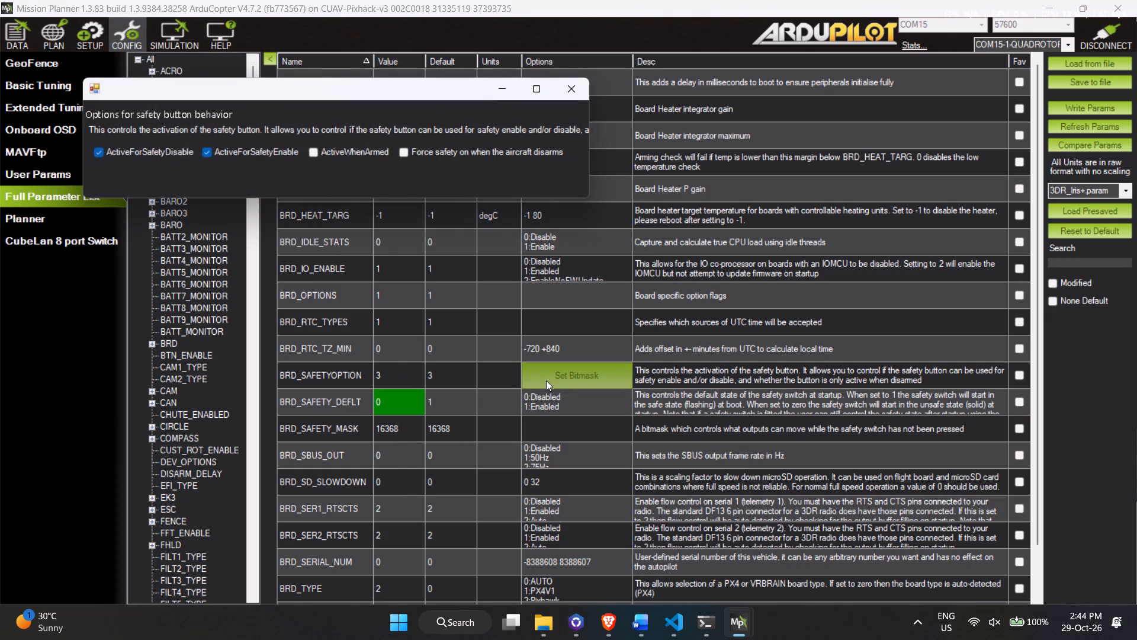
pyautogui.click(579, 97)
pyautogui.doubleClick(394, 376)
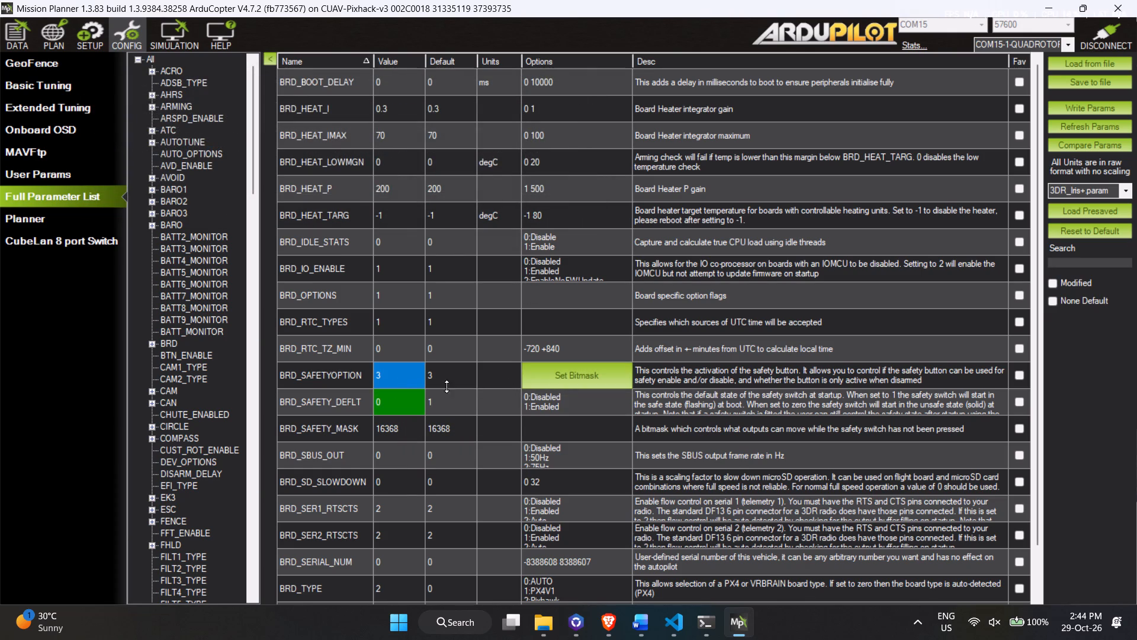
pyautogui.doubleClick(576, 384)
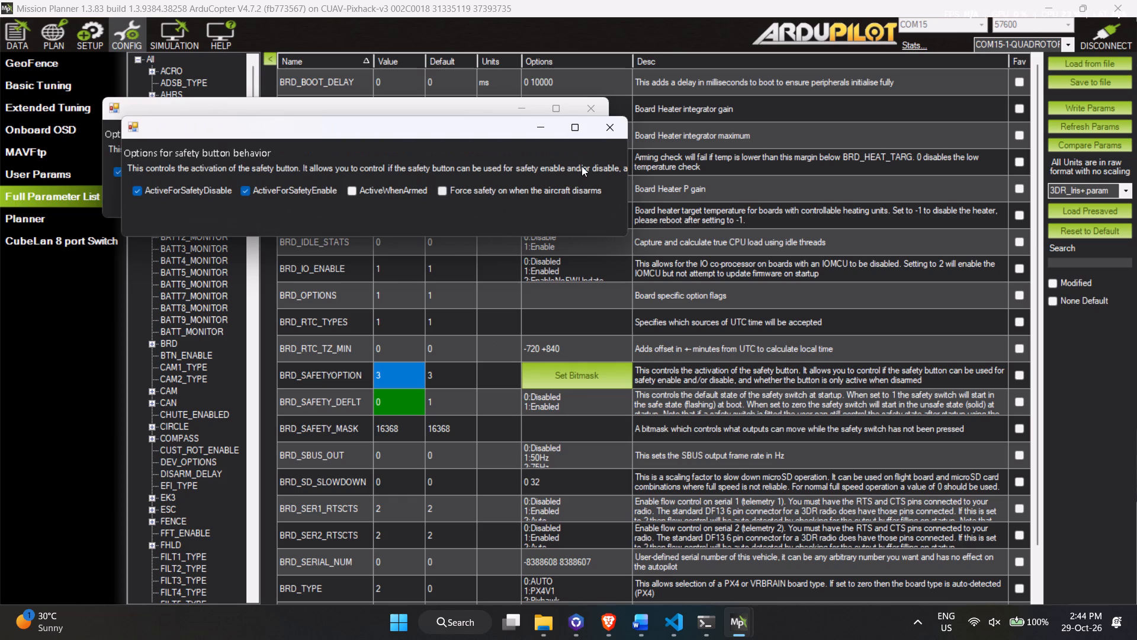
pyautogui.click(622, 114)
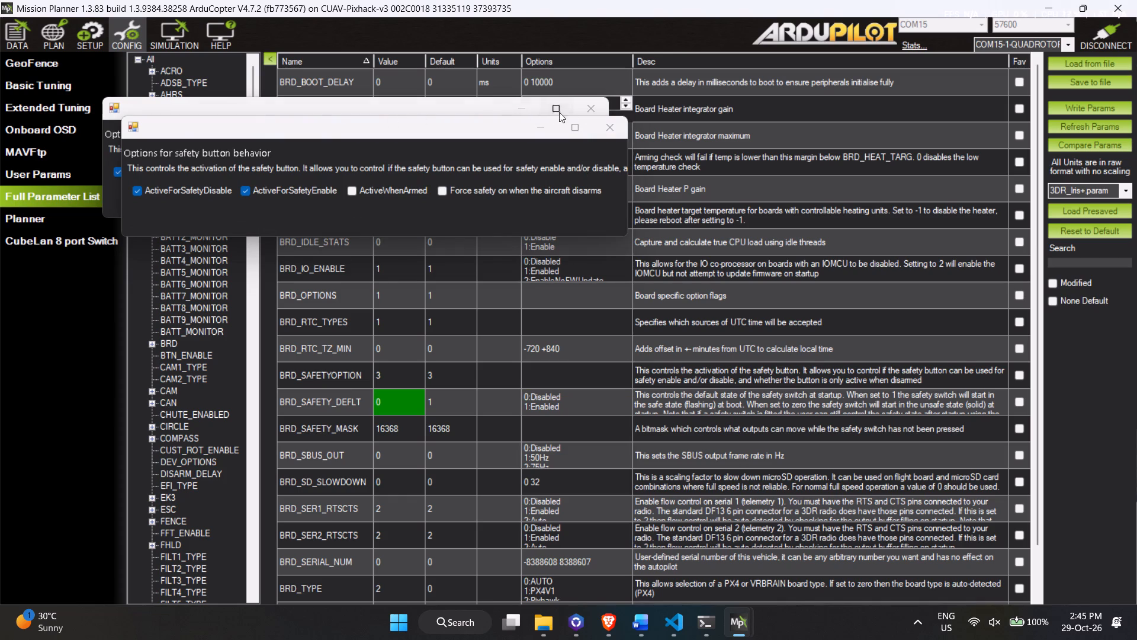
pyautogui.click(603, 123)
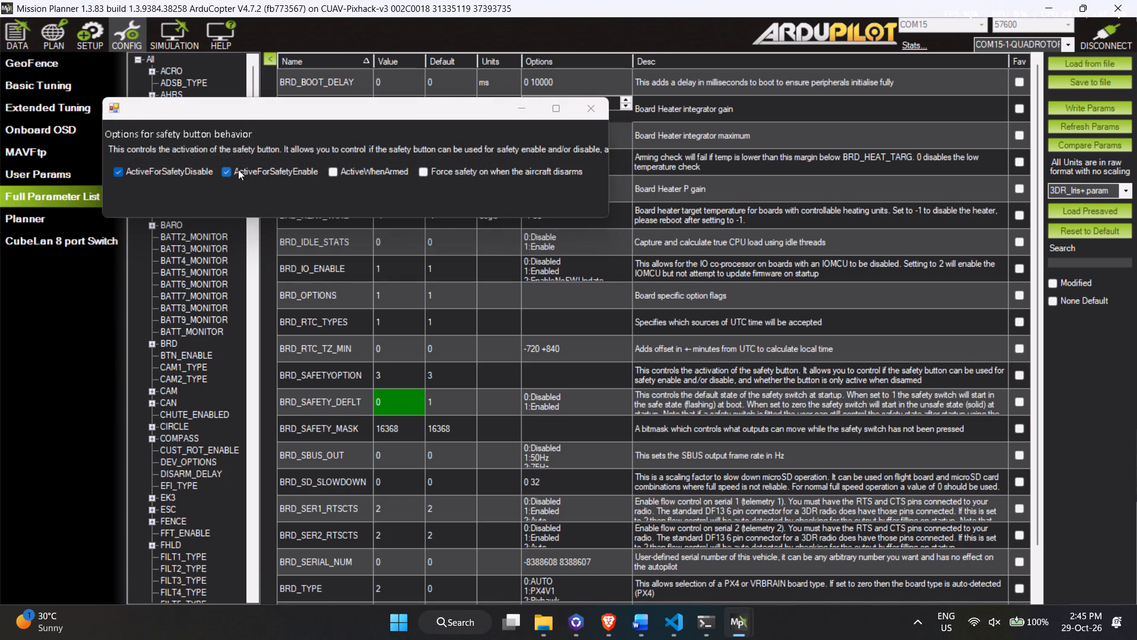
pyautogui.click(226, 169)
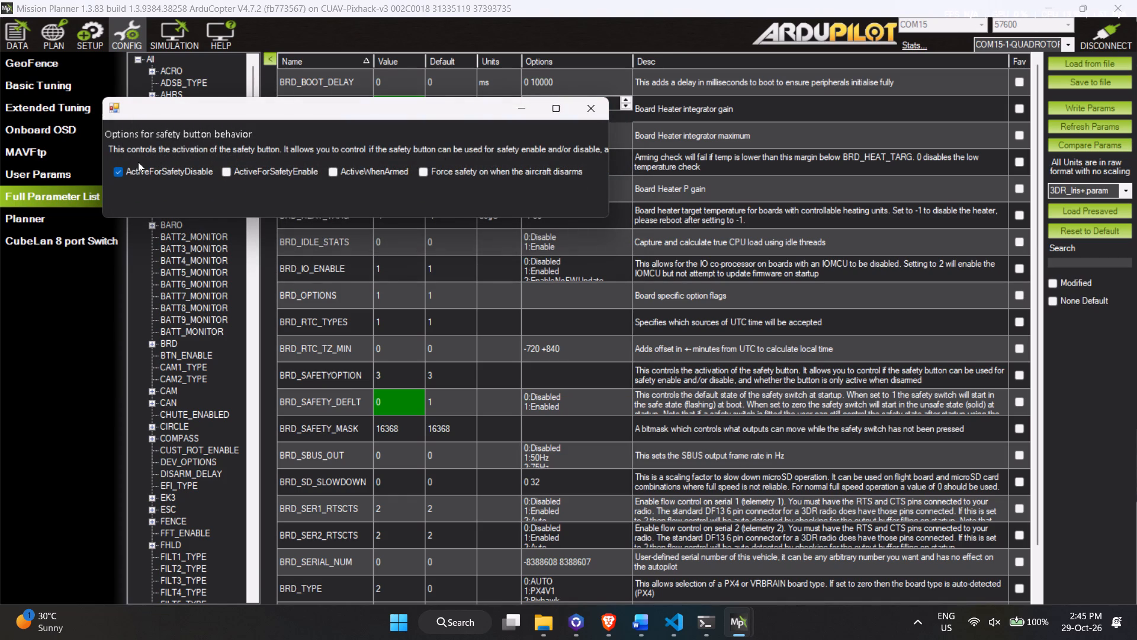
pyautogui.click(122, 171)
pyautogui.click(602, 108)
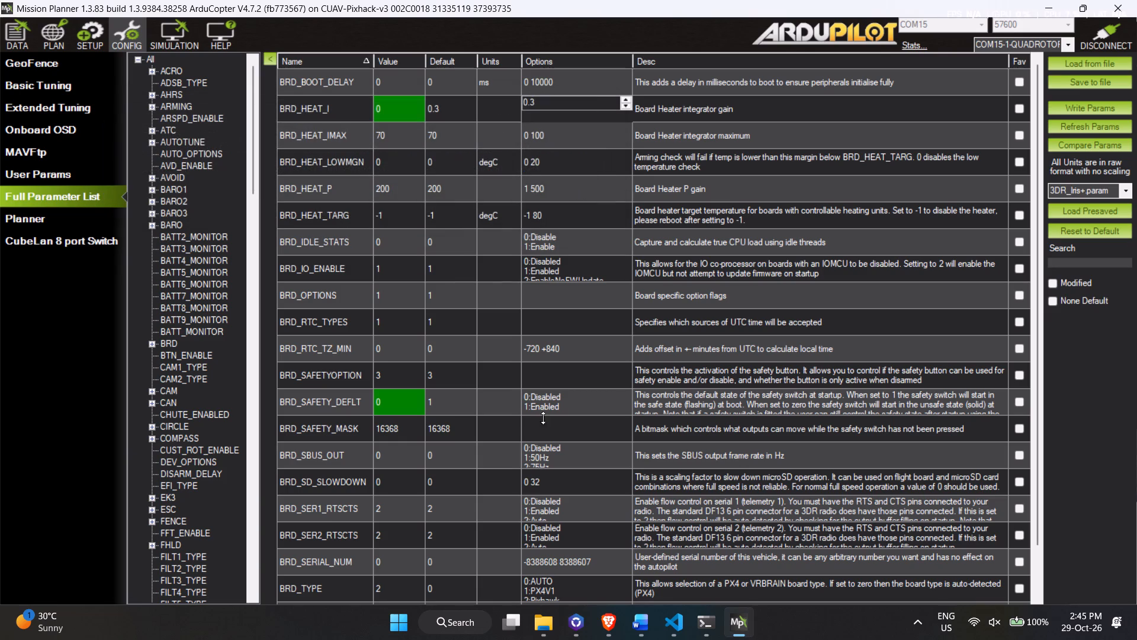
# Write the pending BRD parameter changes to the flight controller.
pyautogui.click(1081, 104)
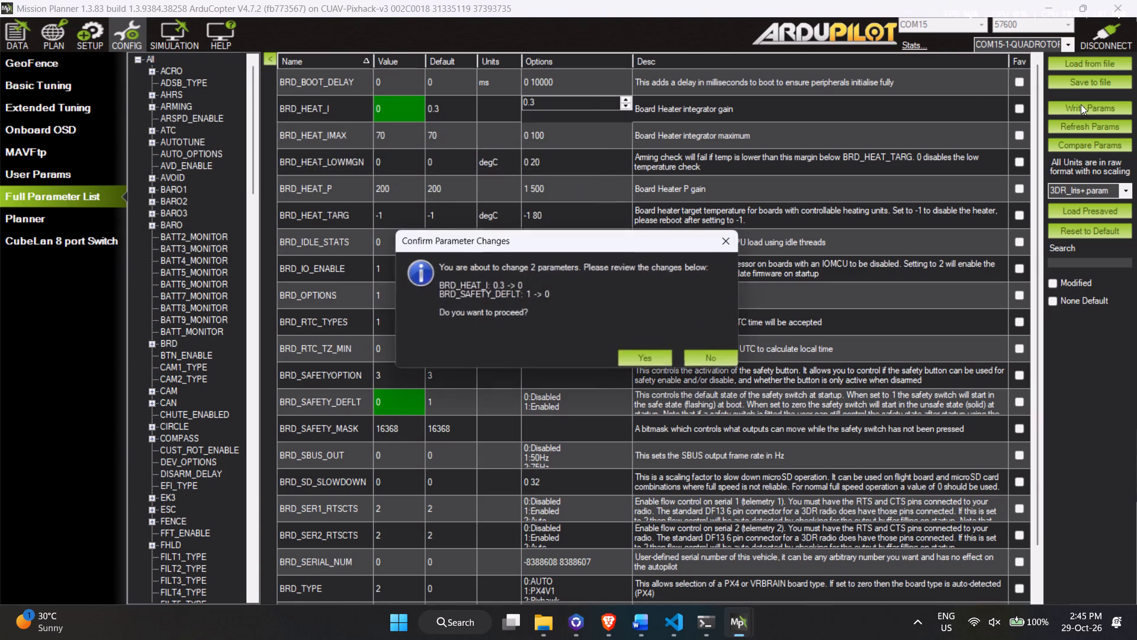
pyautogui.click(643, 359)
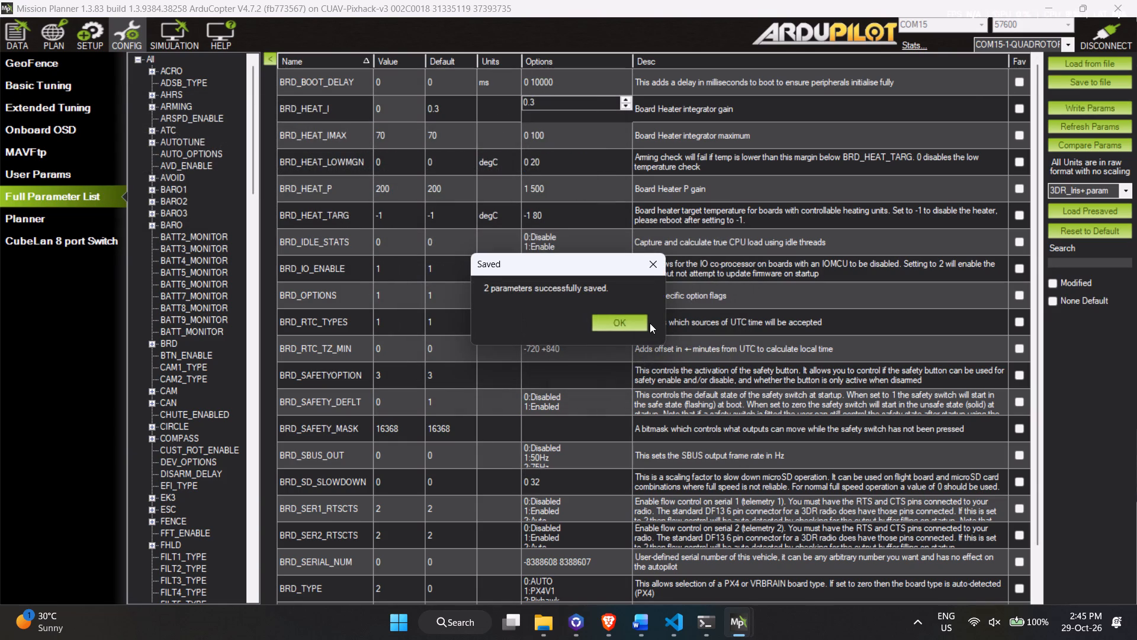
pyautogui.click(632, 322)
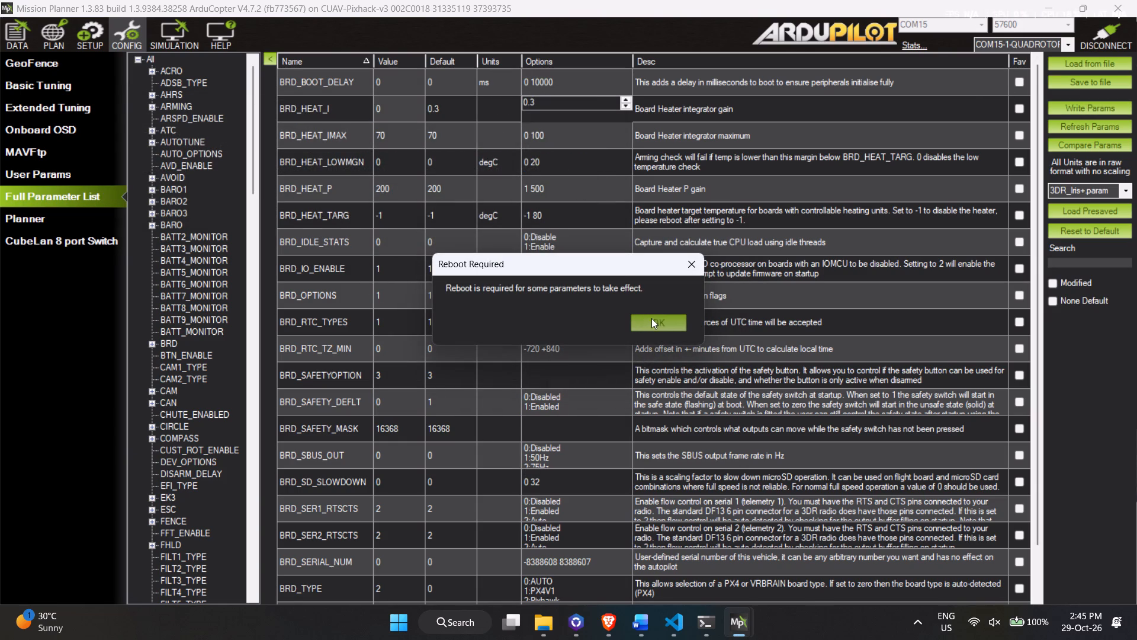
pyautogui.click(654, 318)
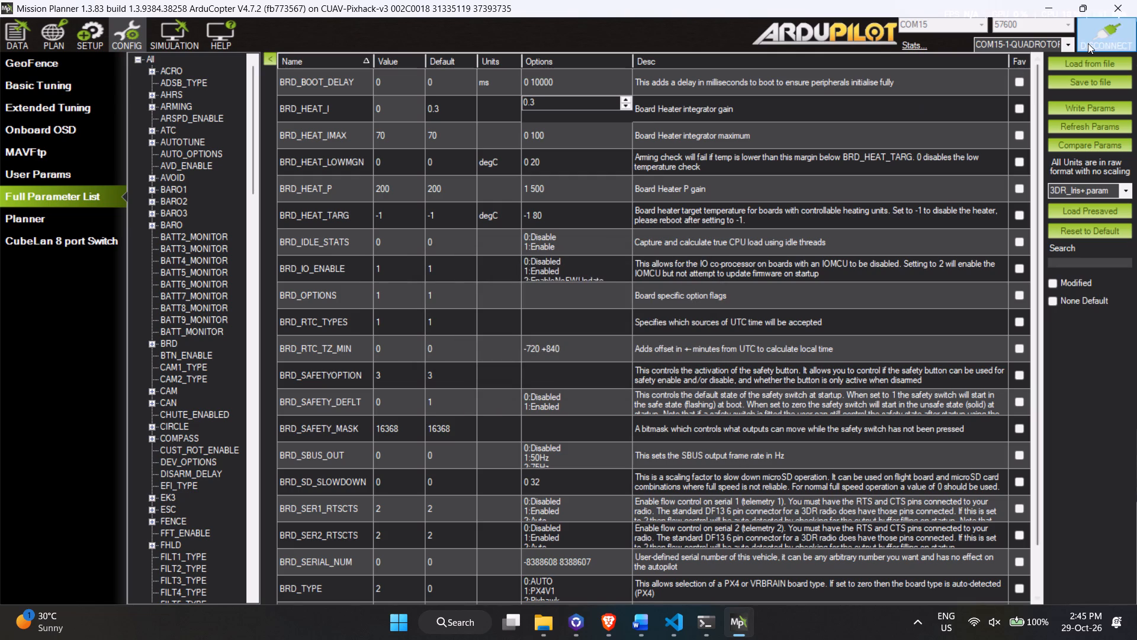
# Disconnect the flight controller and start a new connection to it on COM15 at 57600 baud.
pyautogui.click(1088, 43)
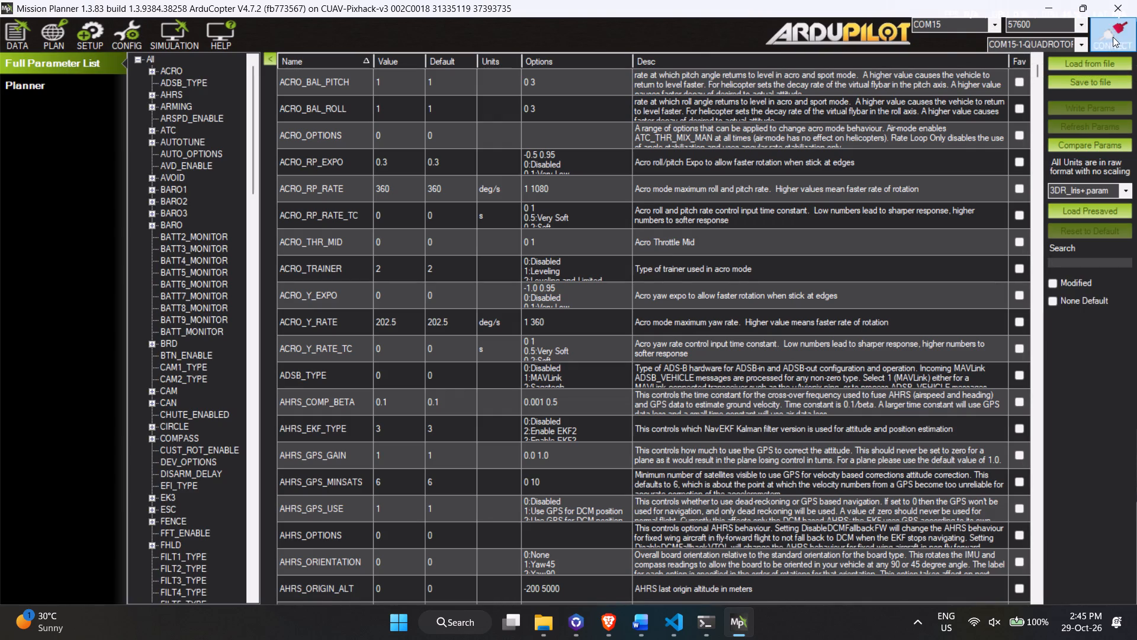
pyautogui.click(1113, 37)
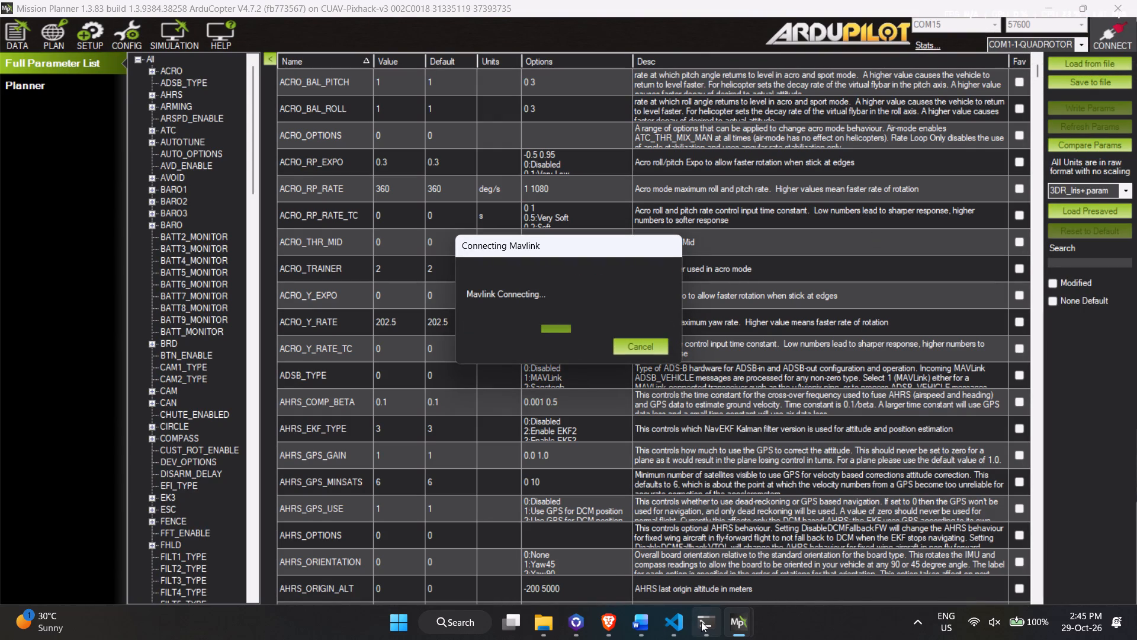
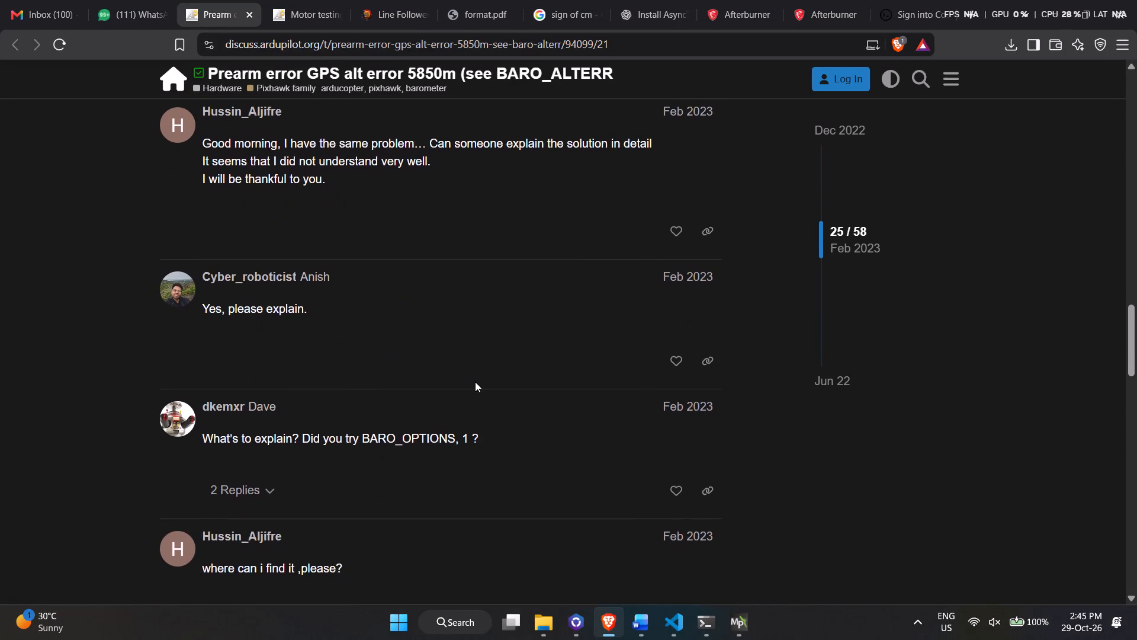
# Switch to Mission Planner and set the BARO_OPTIONS parameter in the BARO group to 1.
pyautogui.scroll(-1, 475, 382)
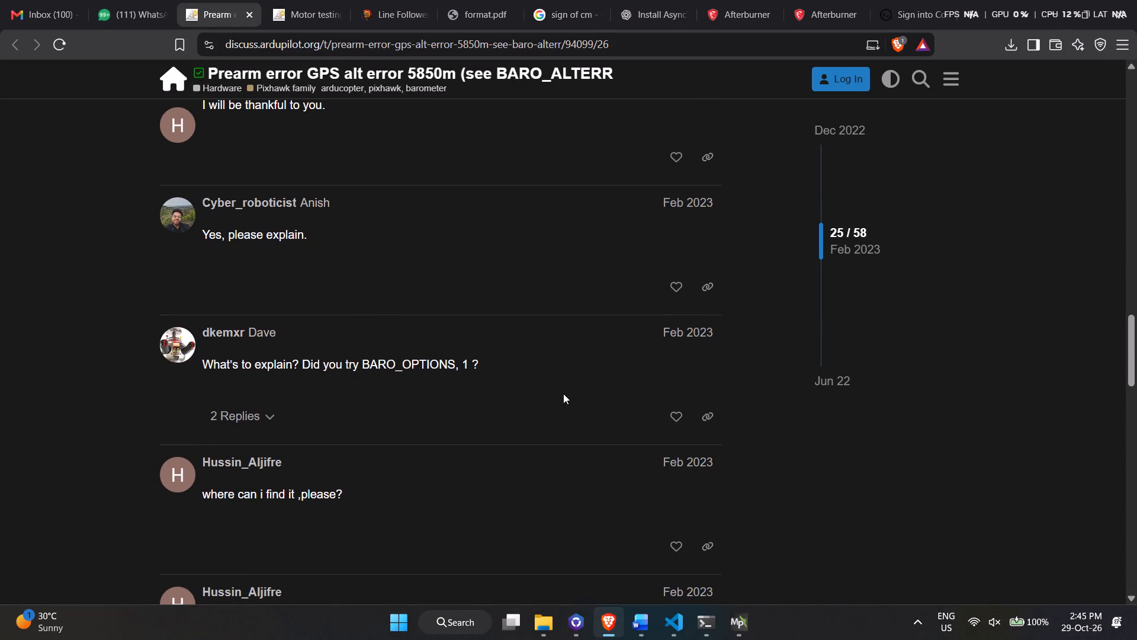
pyautogui.click(739, 615)
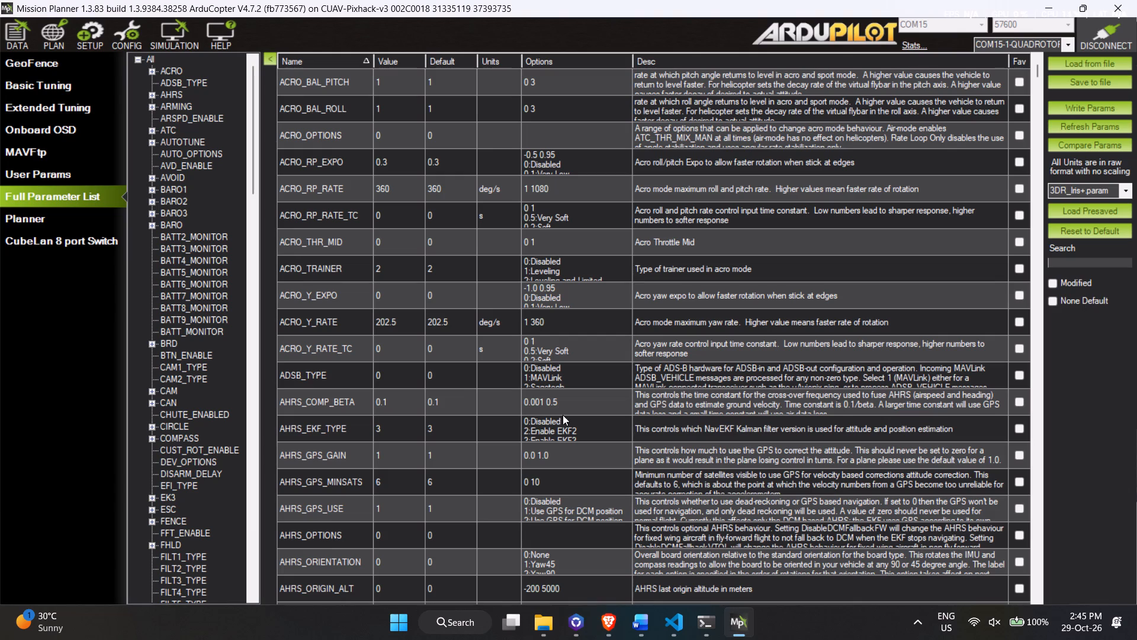
pyautogui.click(164, 220)
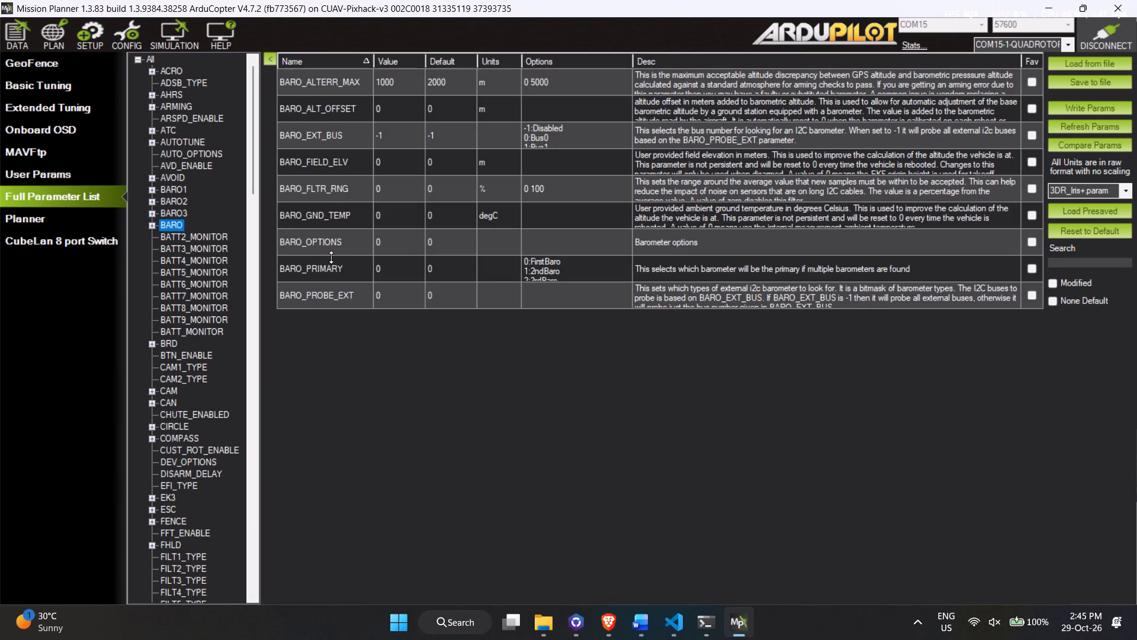
pyautogui.doubleClick(387, 235)
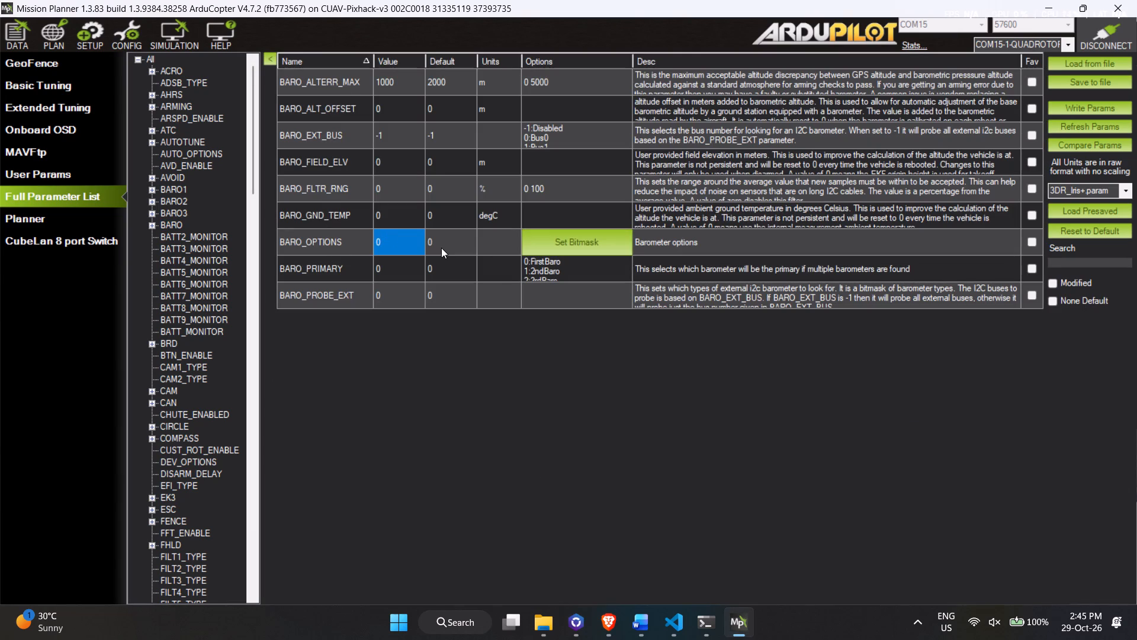
pyautogui.doubleClick(402, 245)
pyautogui.press('BackSpace')
pyautogui.press('1')
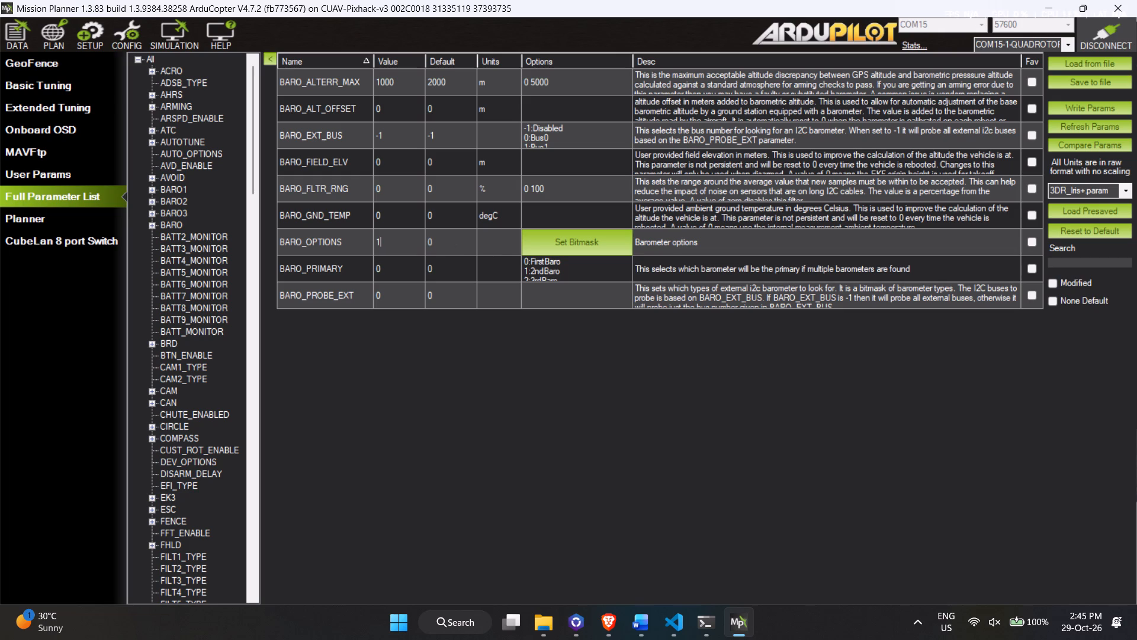
# Write the BARO_OPTIONS parameter change to the flight controller.
pyautogui.click(1096, 104)
pyautogui.click(661, 356)
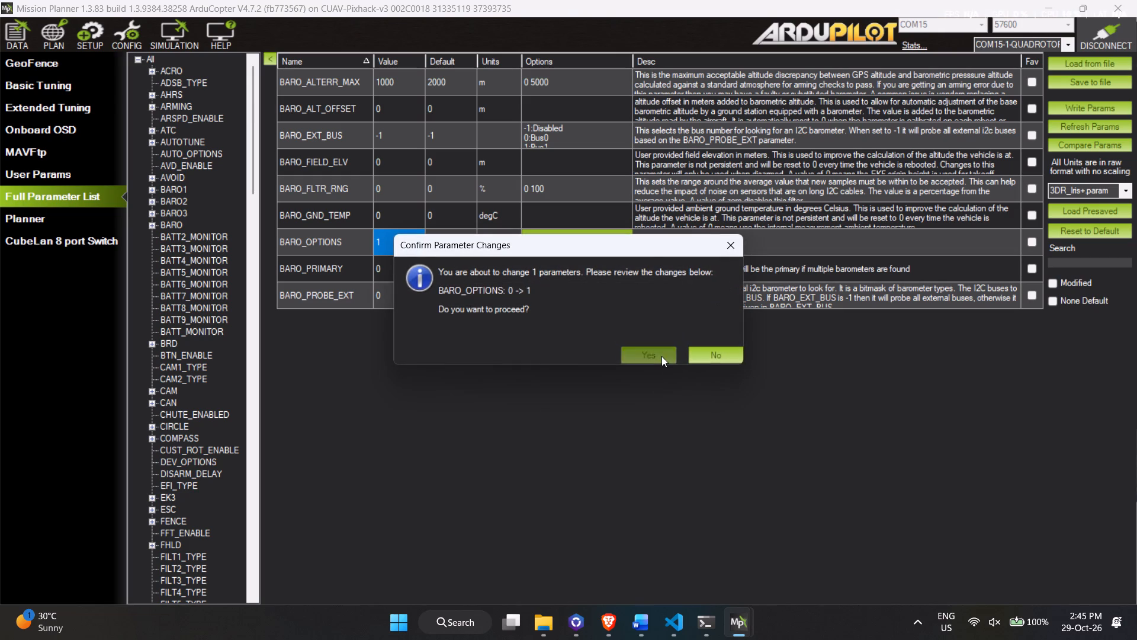
pyautogui.click(616, 315)
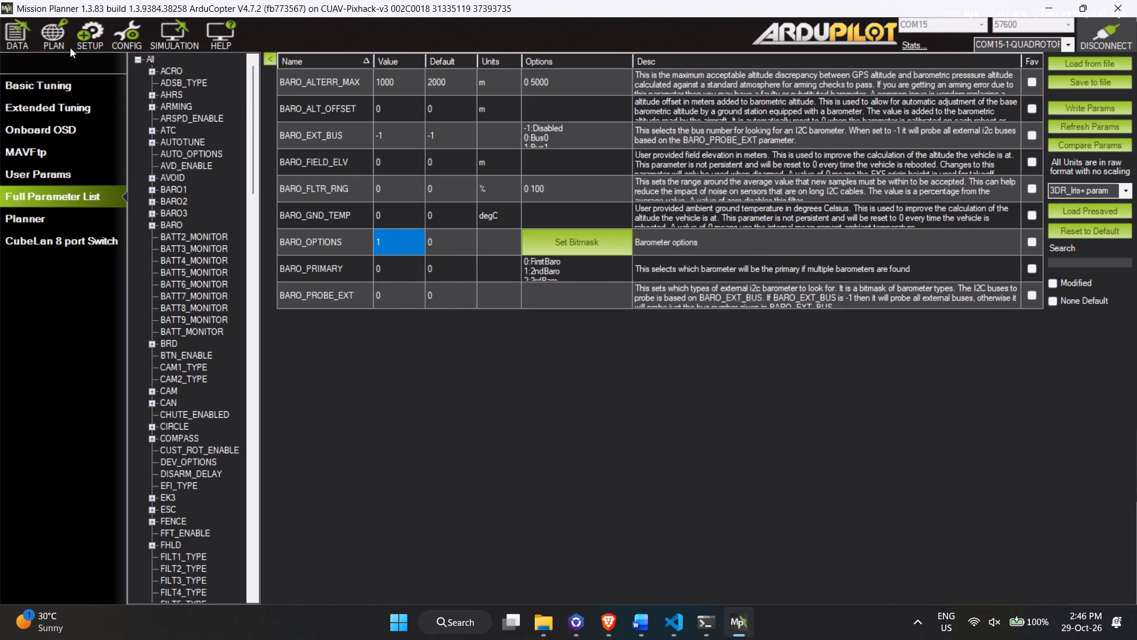
# Show the flight data view, disconnect the flight controller and start a new connection on COM15 at 57600 baud.
pyautogui.click(0, 30)
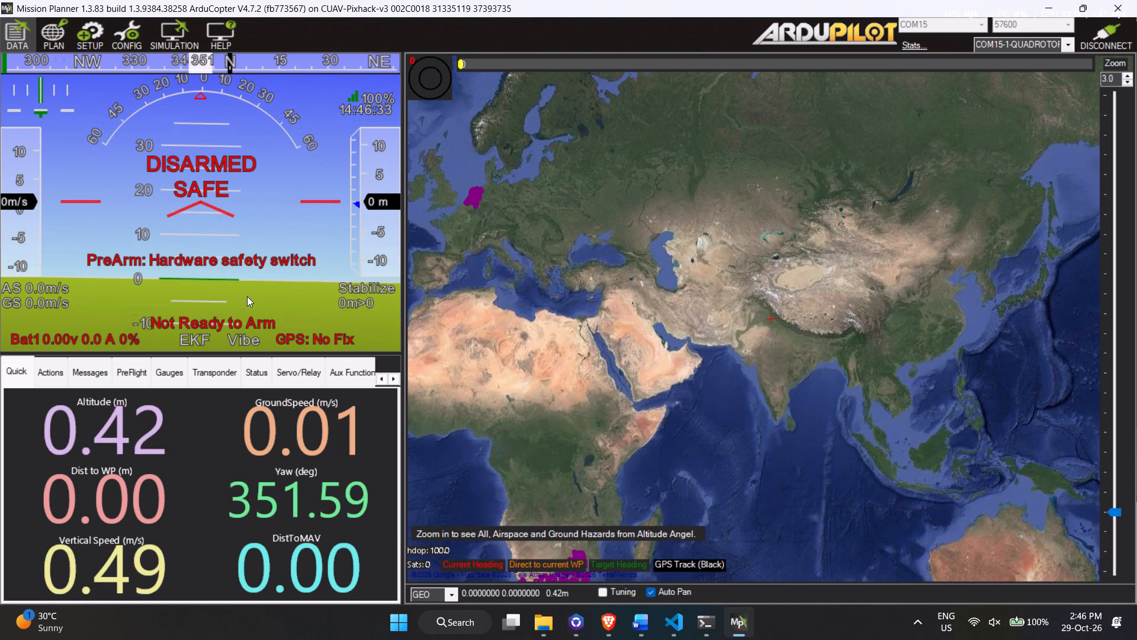
pyautogui.click(1117, 48)
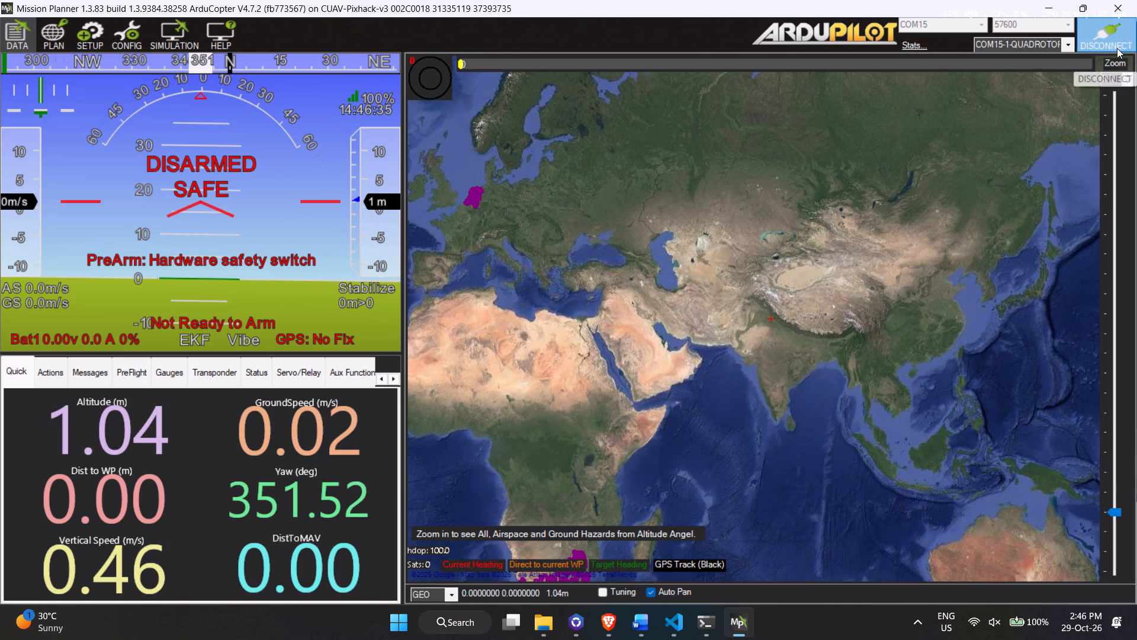
pyautogui.click(1109, 35)
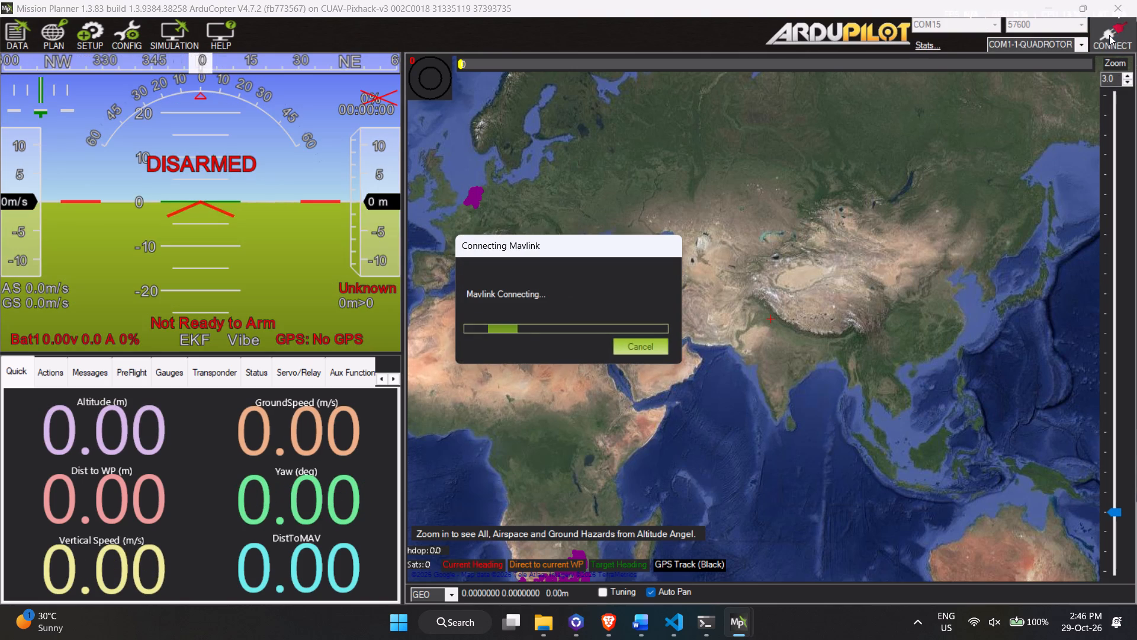
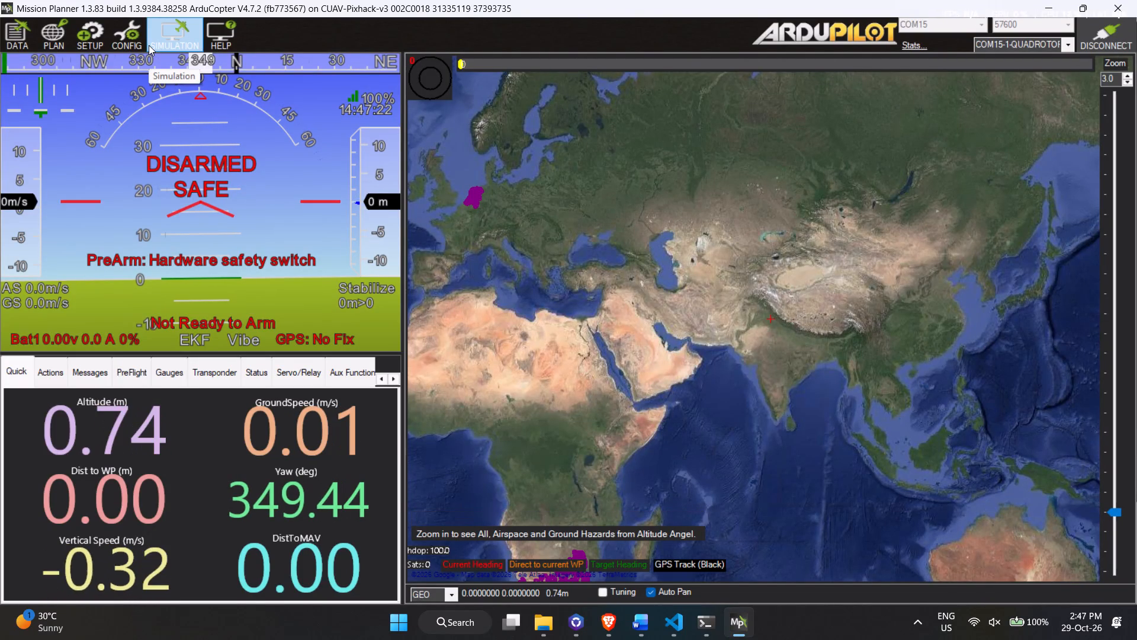
# Examine the ARMING parameters in the full parameter list and look through the other parameter groups in the tree.
pyautogui.click(113, 31)
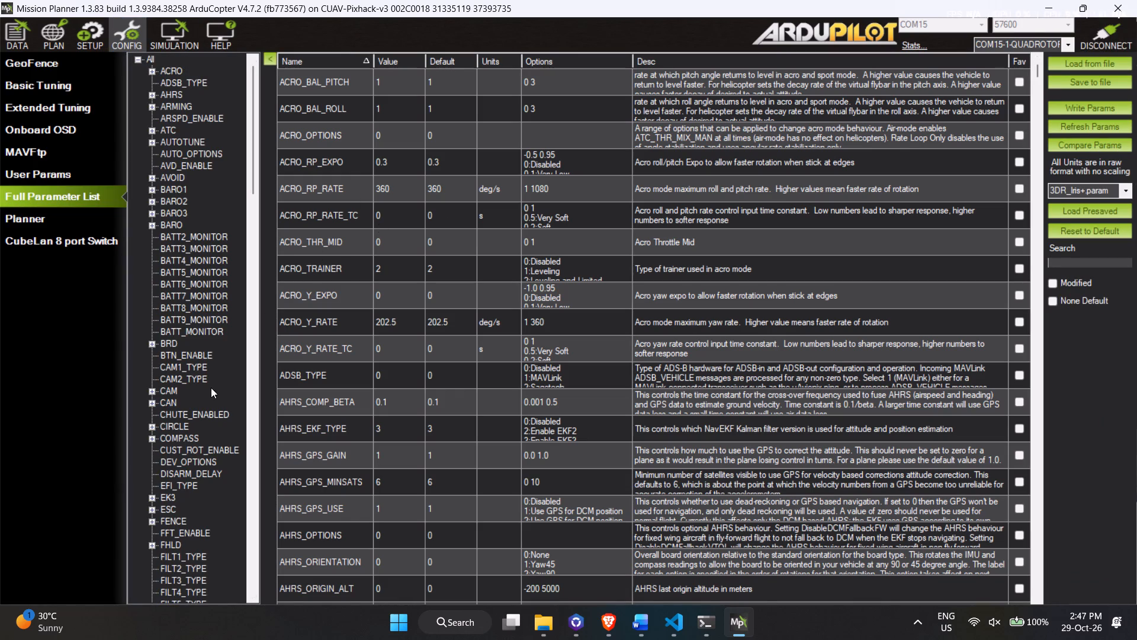
pyautogui.click(185, 107)
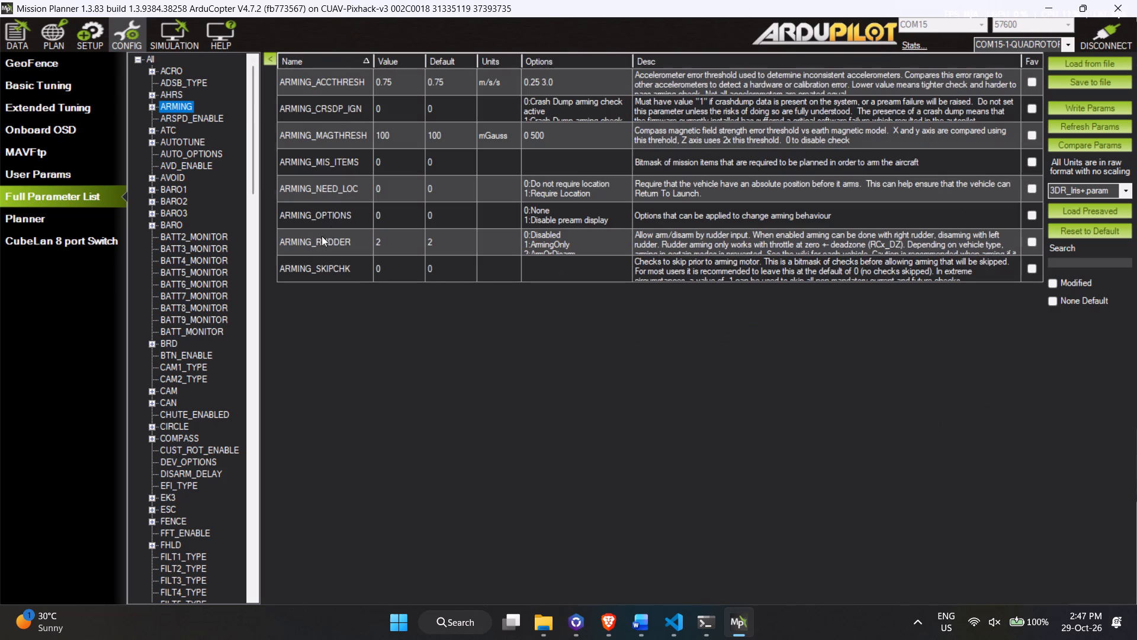
pyautogui.scroll(-2, 187, 330)
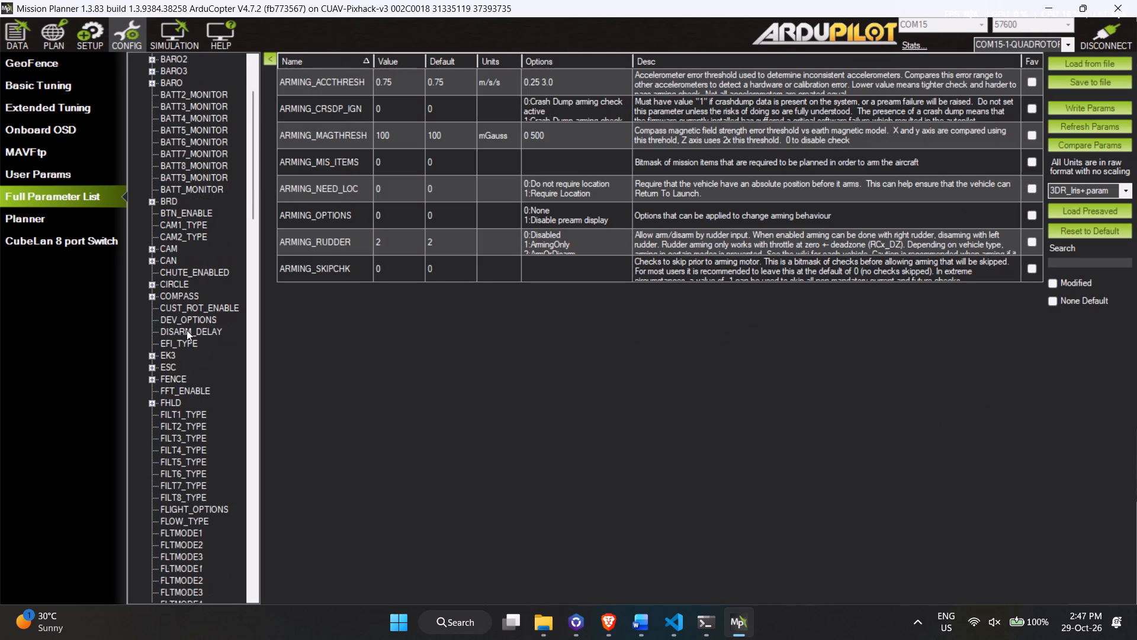
pyautogui.scroll(-4, 187, 330)
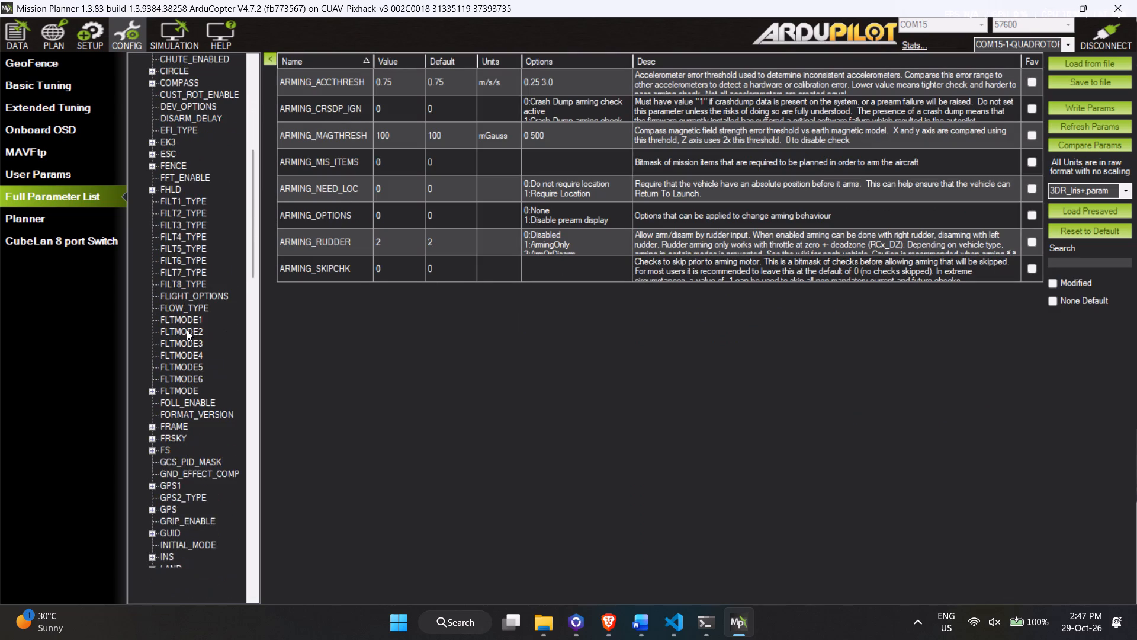
pyautogui.scroll(-3, 187, 330)
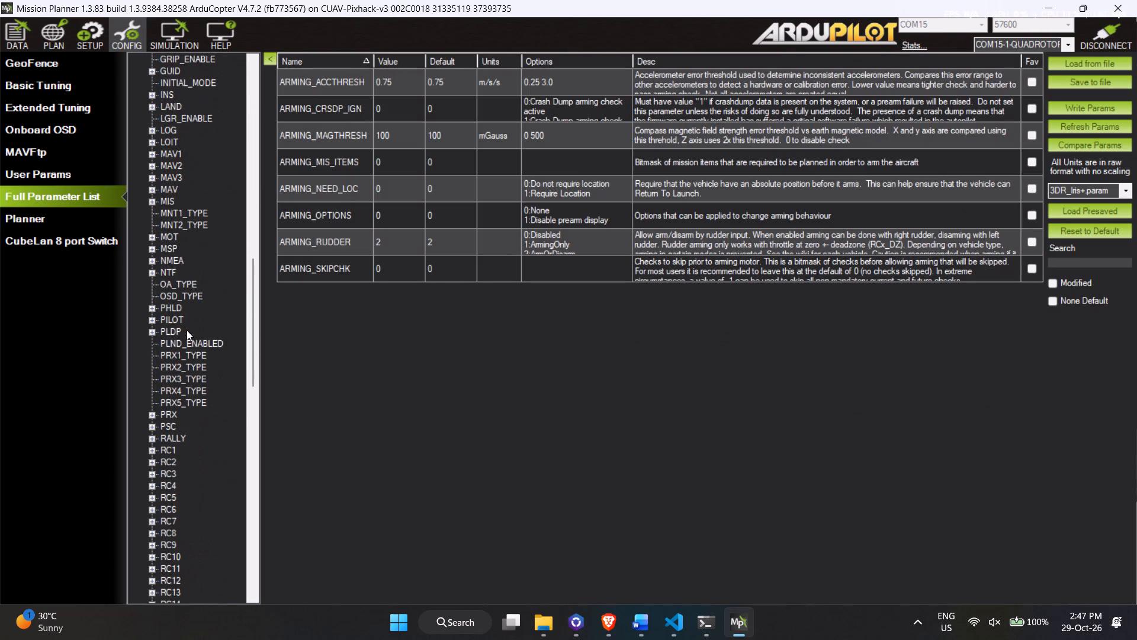
pyautogui.scroll(-5, 187, 330)
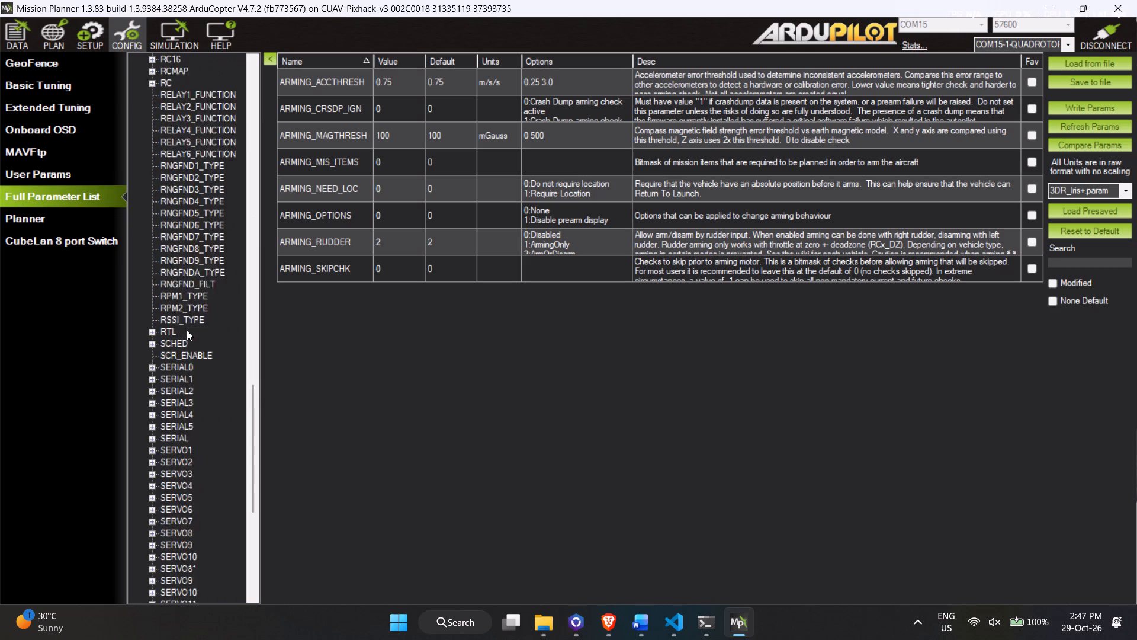
pyautogui.scroll(-6, 187, 330)
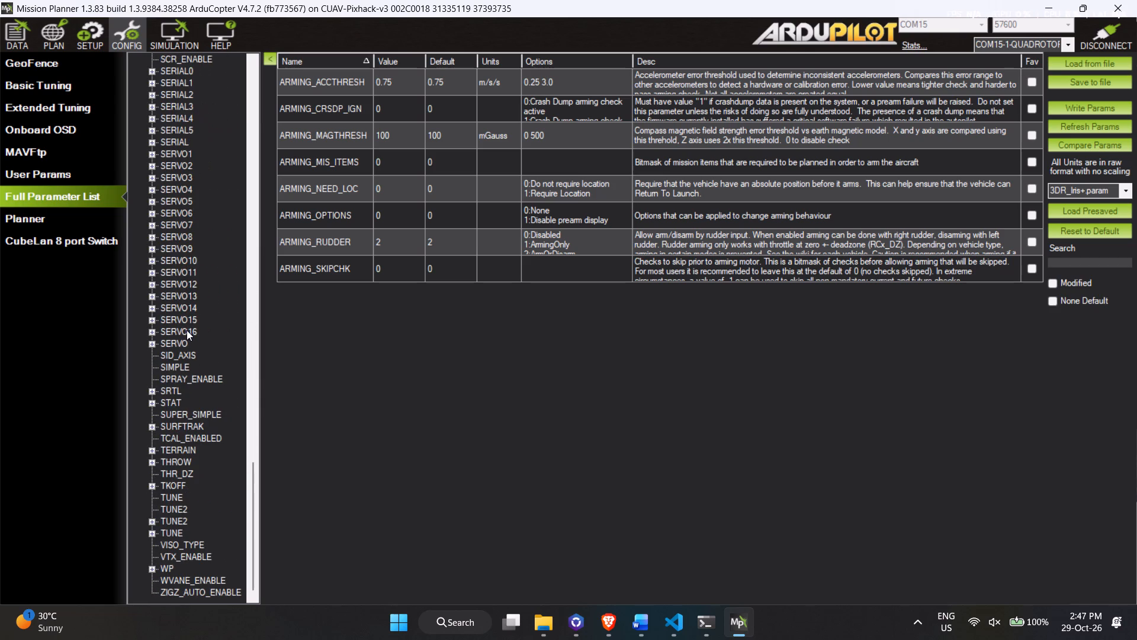
pyautogui.scroll(7, 187, 330)
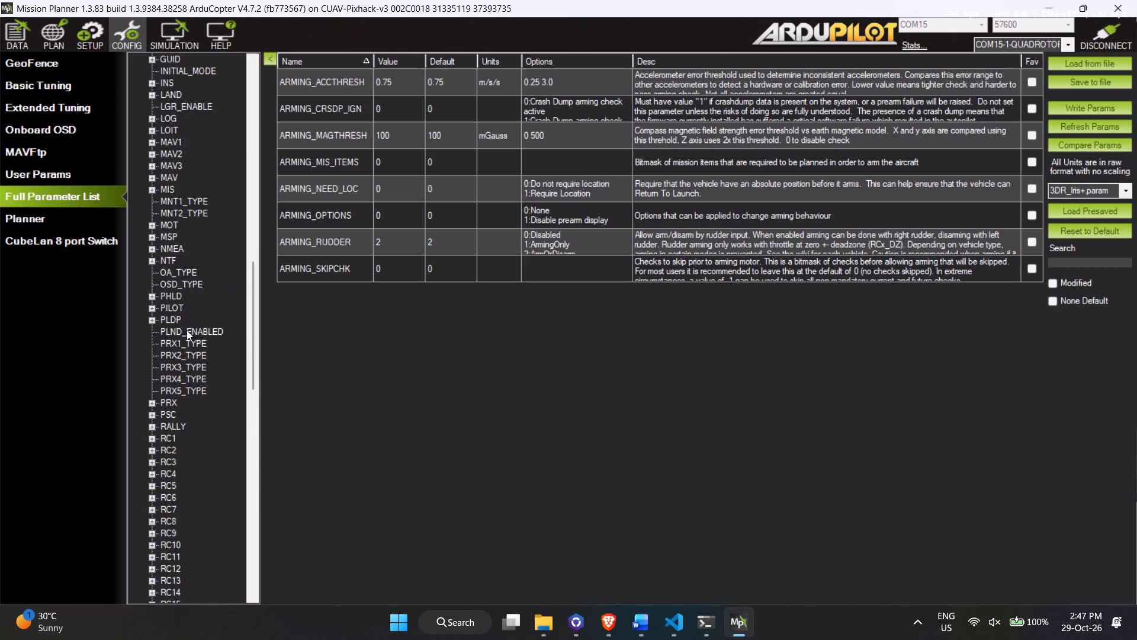
pyautogui.scroll(2, 187, 330)
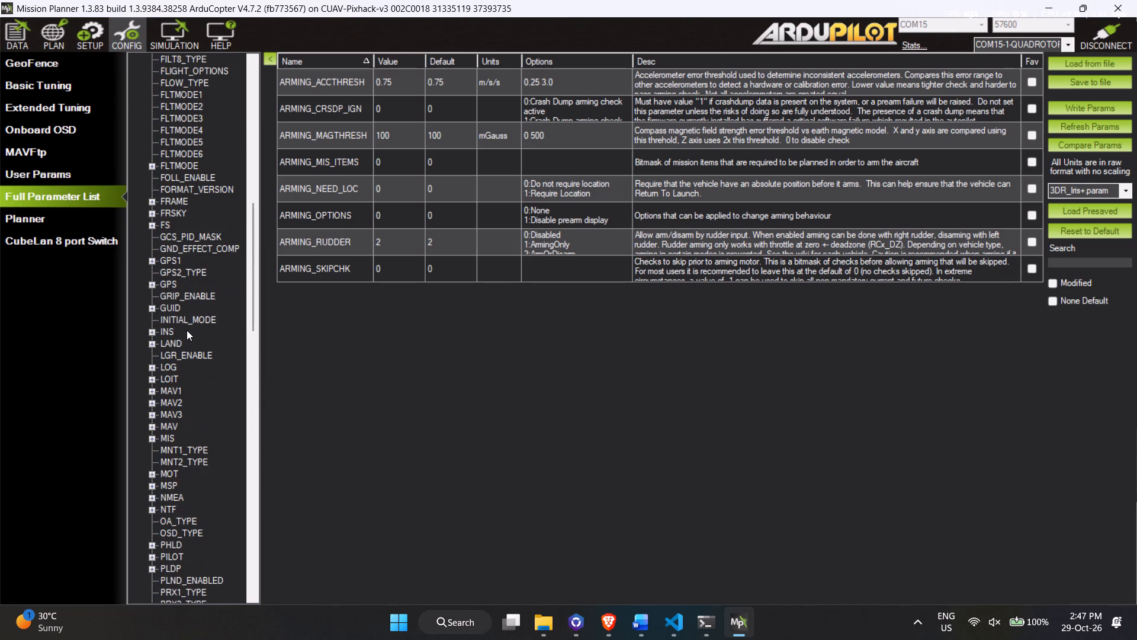
pyautogui.scroll(9, 187, 330)
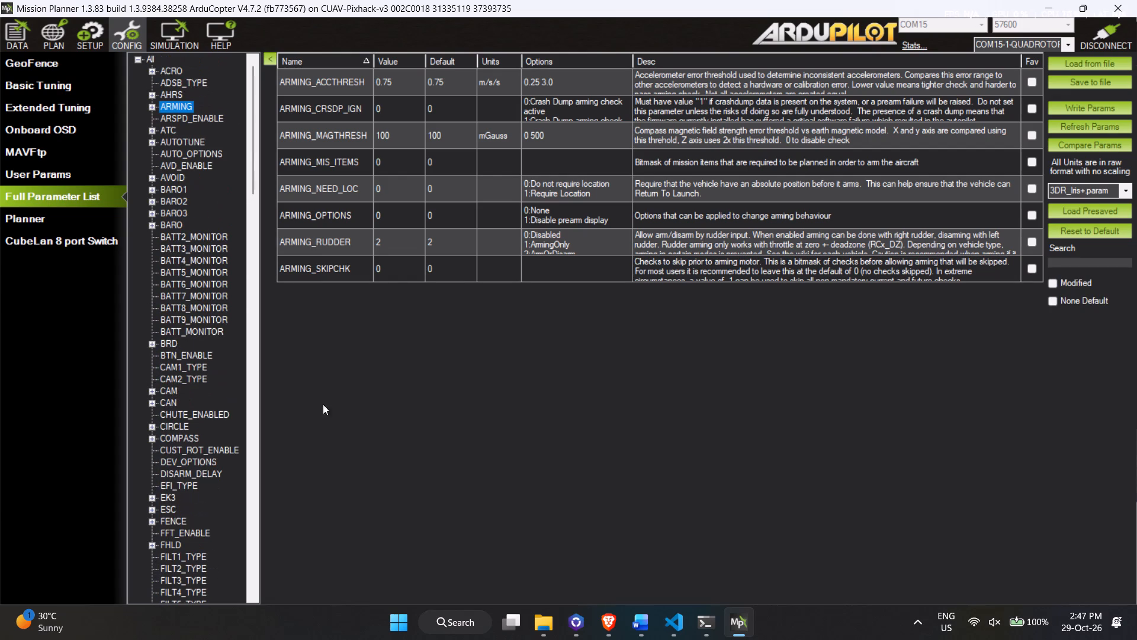
# Return to the flight data view to check the vehicle's pre-arm status.
pyautogui.moveTo(0, 41); pyautogui.dragTo(28, 21)
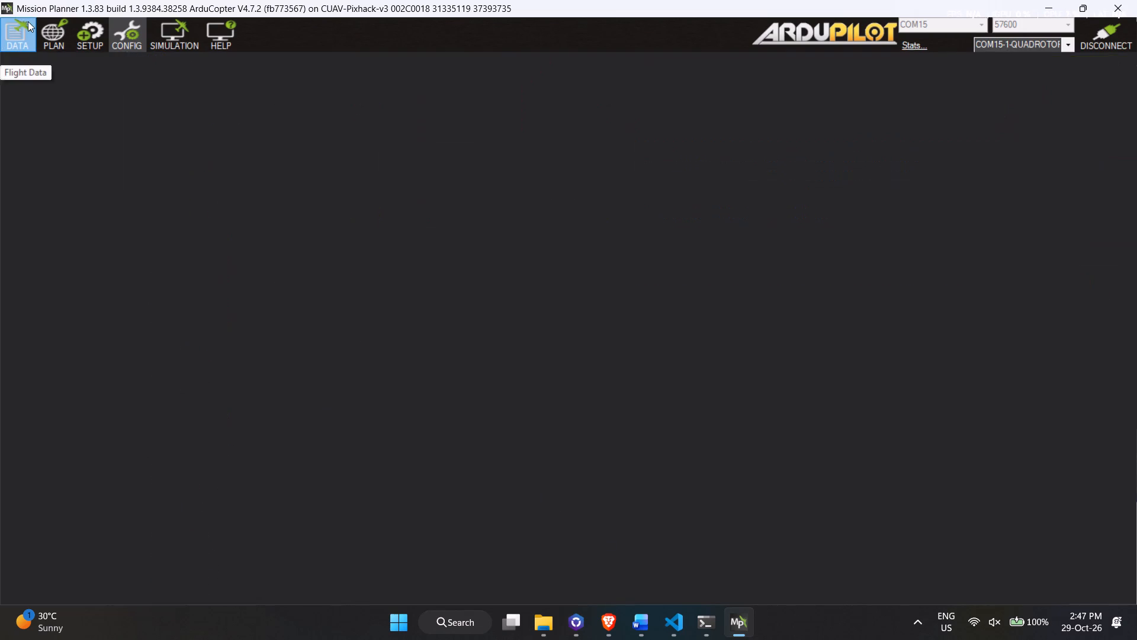
pyautogui.click(28, 21)
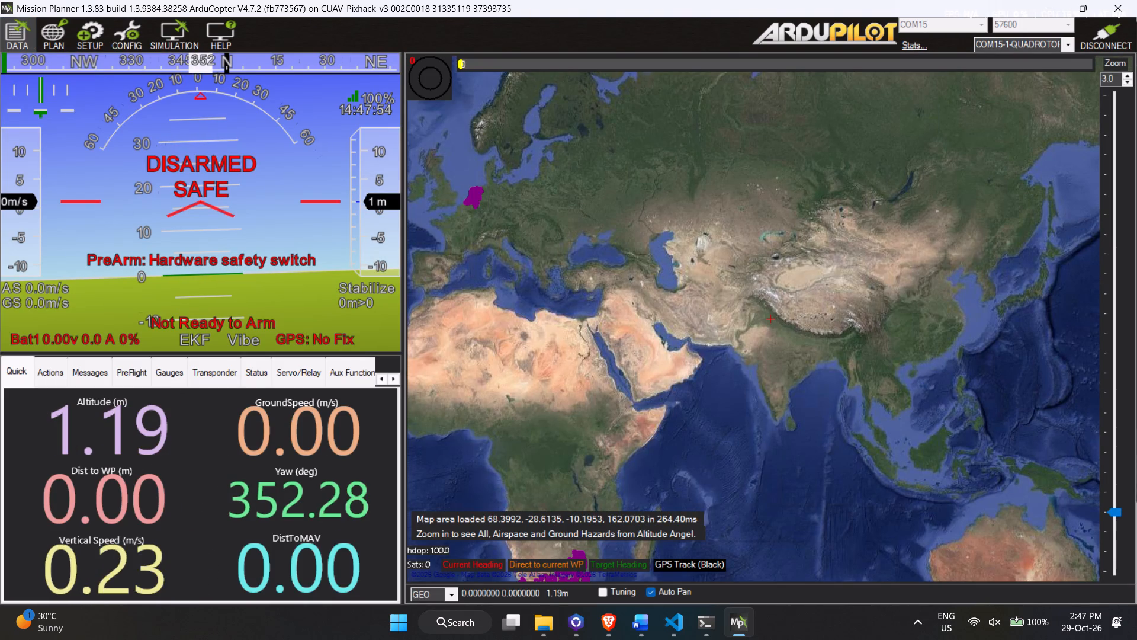
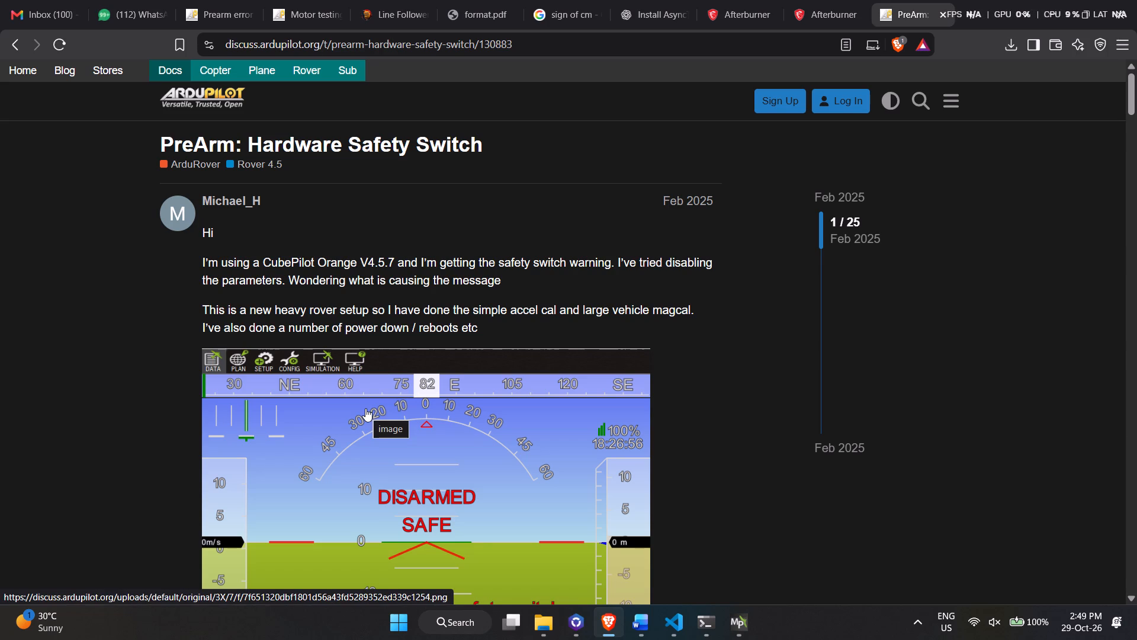
# Read the PreArm: Hardware Safety Switch thread for the parameter that disables the safety switch.
pyautogui.scroll(-2, 365, 408)
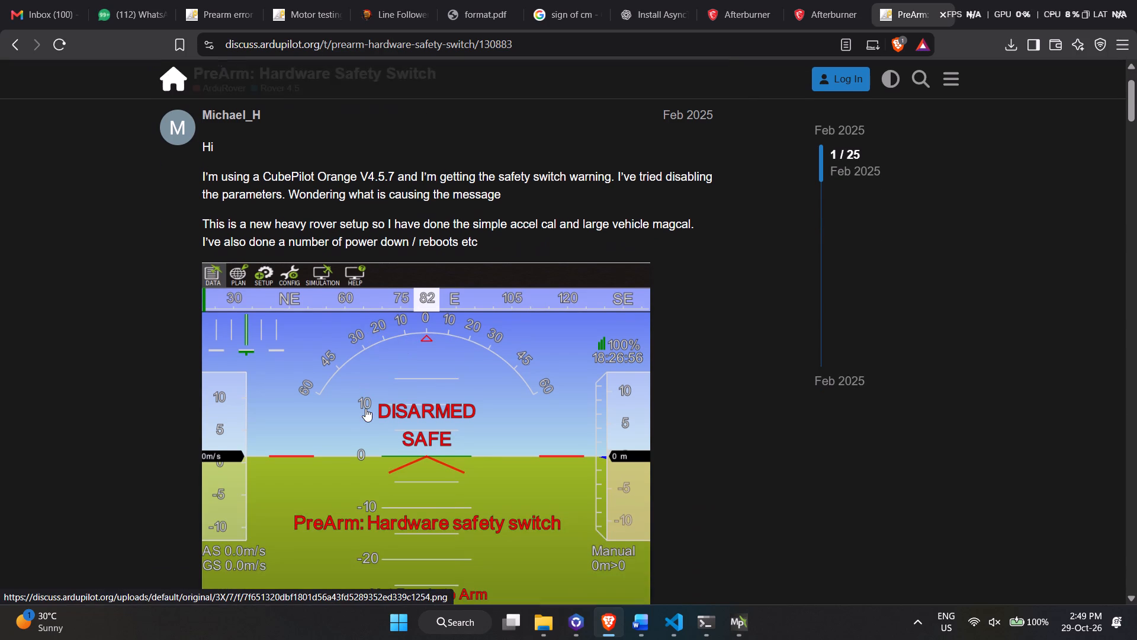
pyautogui.scroll(-8, 365, 408)
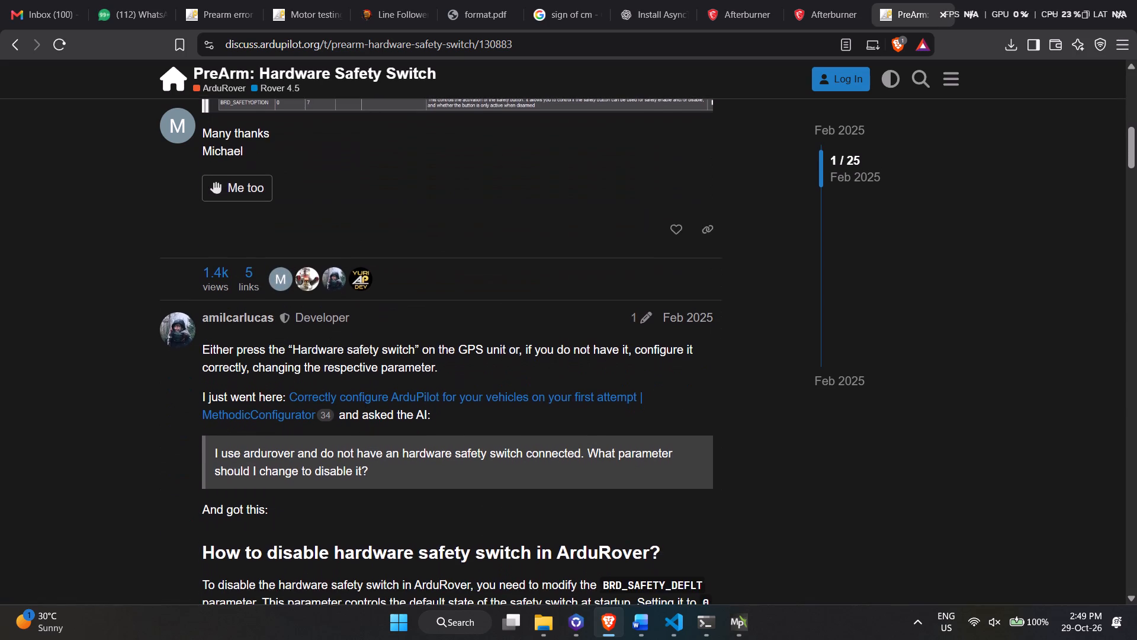
pyautogui.scroll(-1, 365, 408)
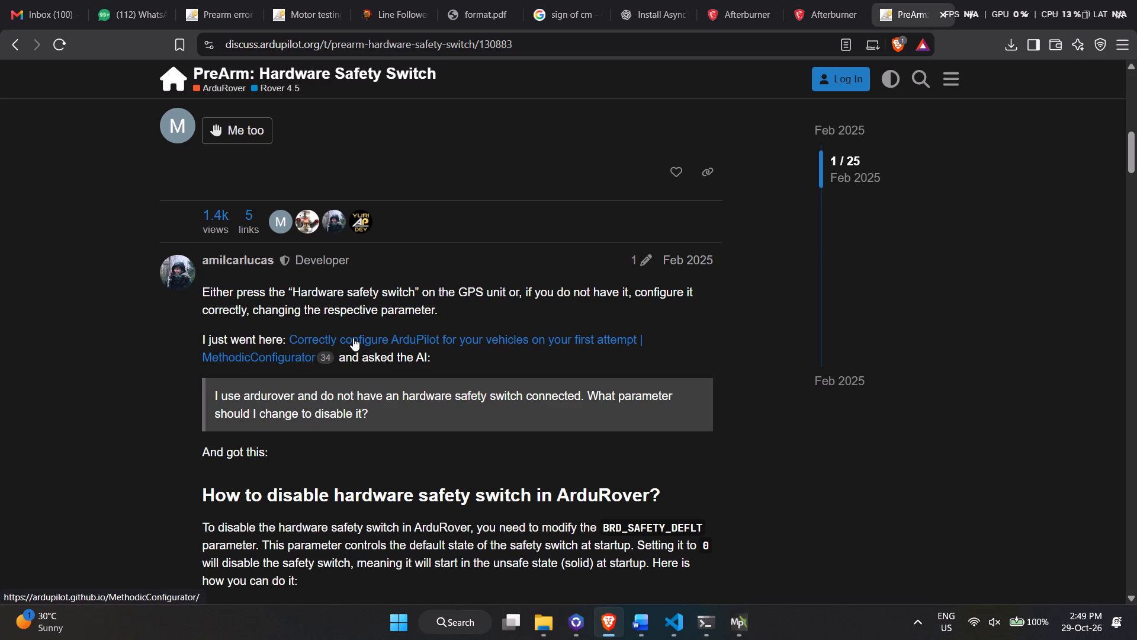
pyautogui.scroll(-3, 353, 338)
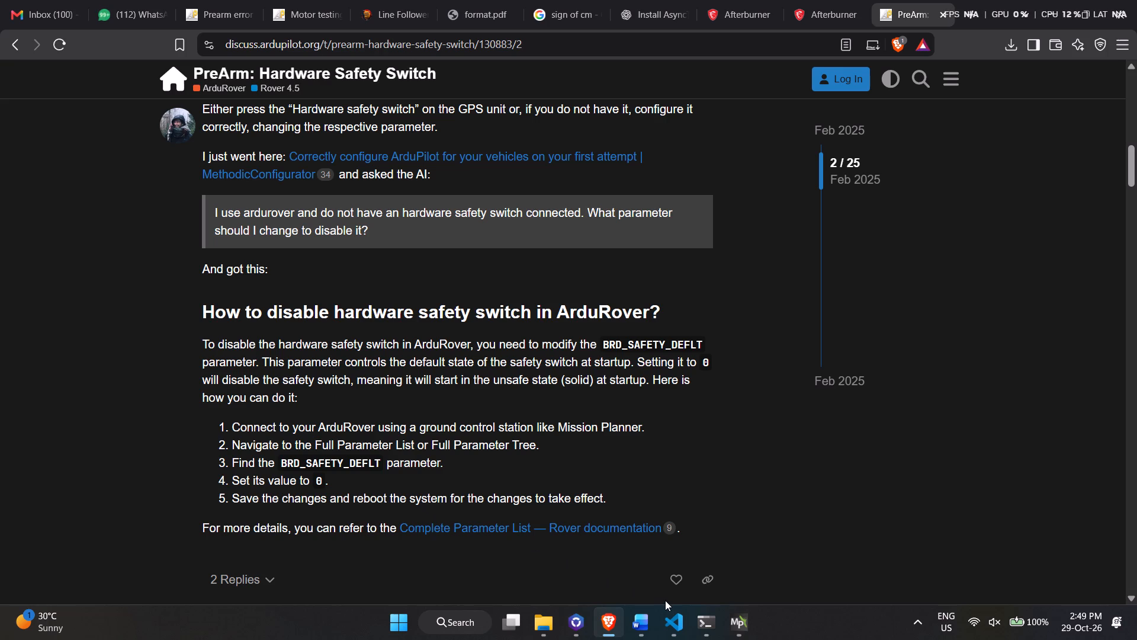
# Switch to Mission Planner and inspect the BRD_SAFETY_DEFLT options within the BRD group of the full parameter list.
pyautogui.click(732, 635)
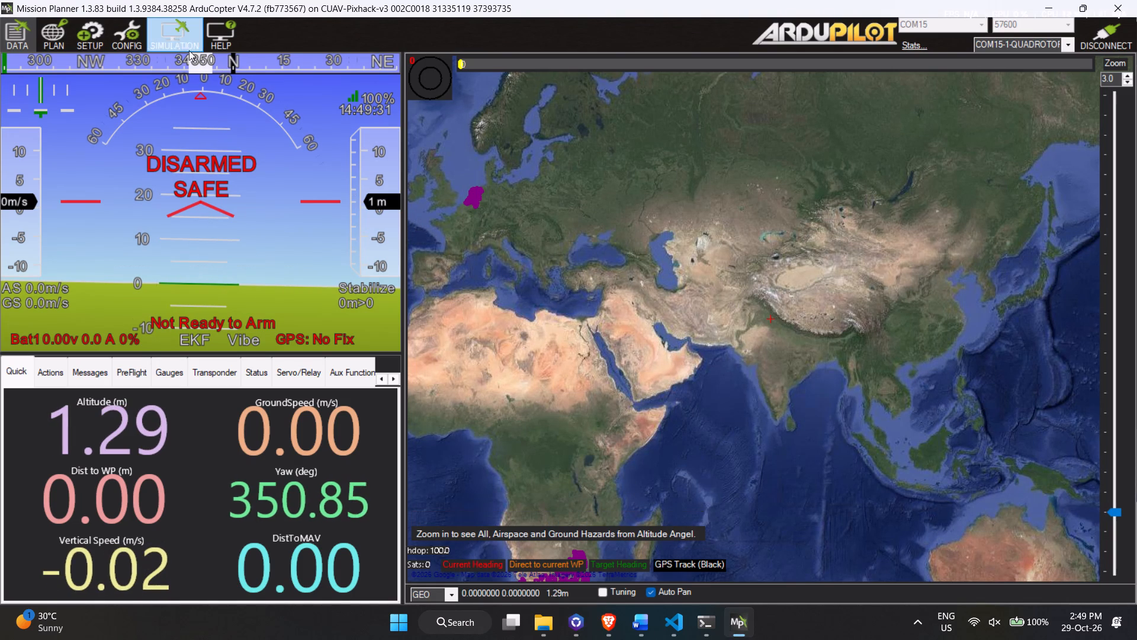
pyautogui.click(131, 42)
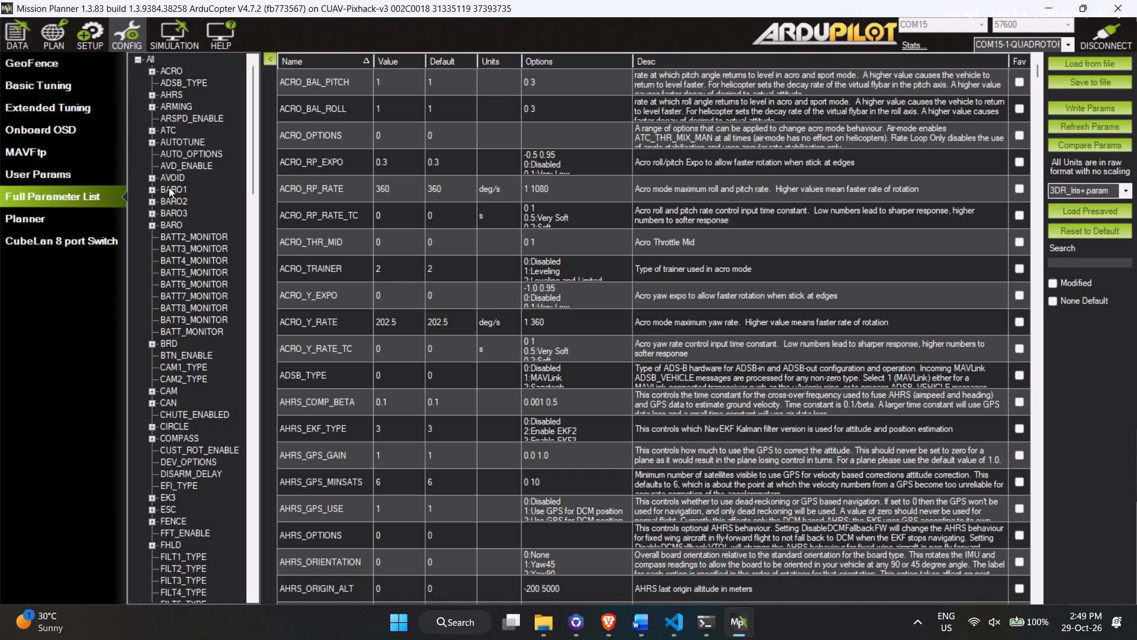
pyautogui.click(171, 345)
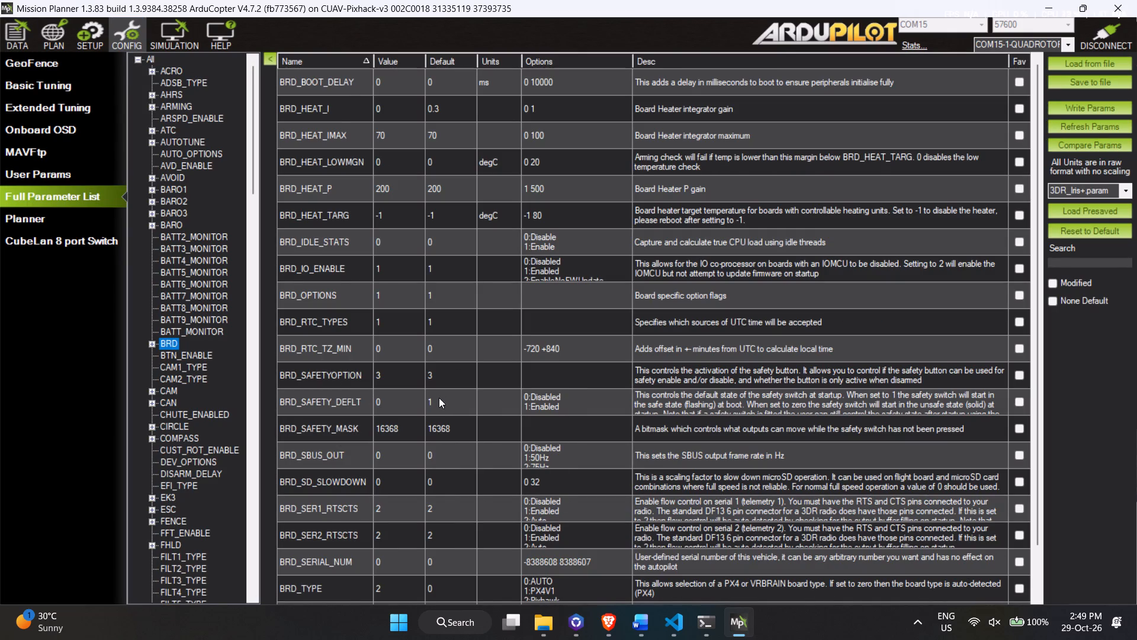
pyautogui.doubleClick(557, 402)
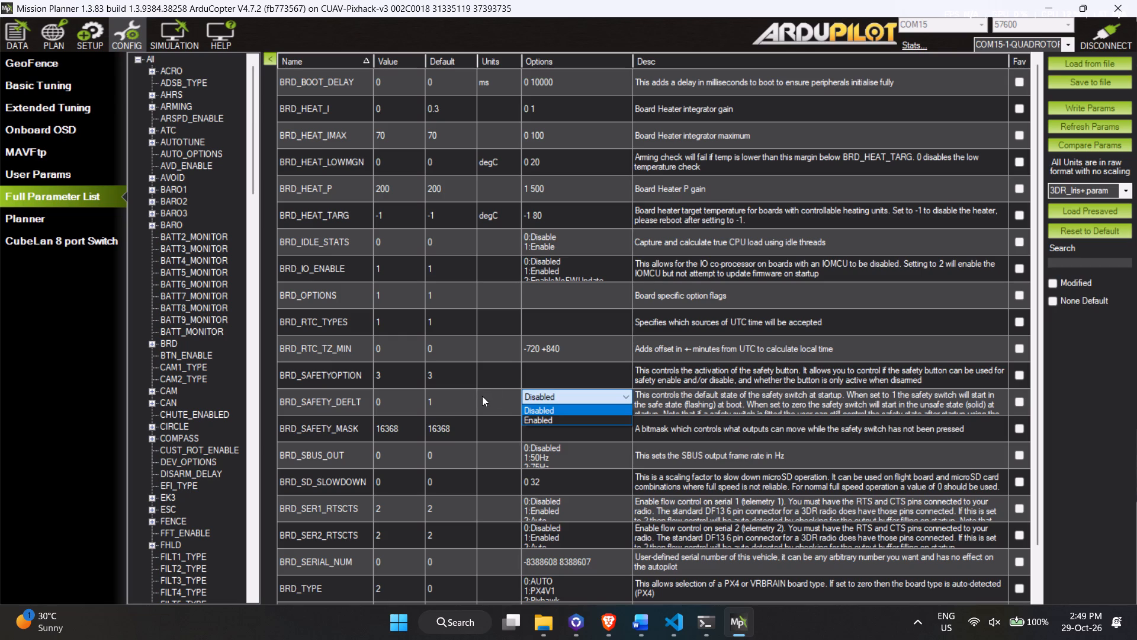
pyautogui.click(482, 396)
pyautogui.doubleClick(482, 396)
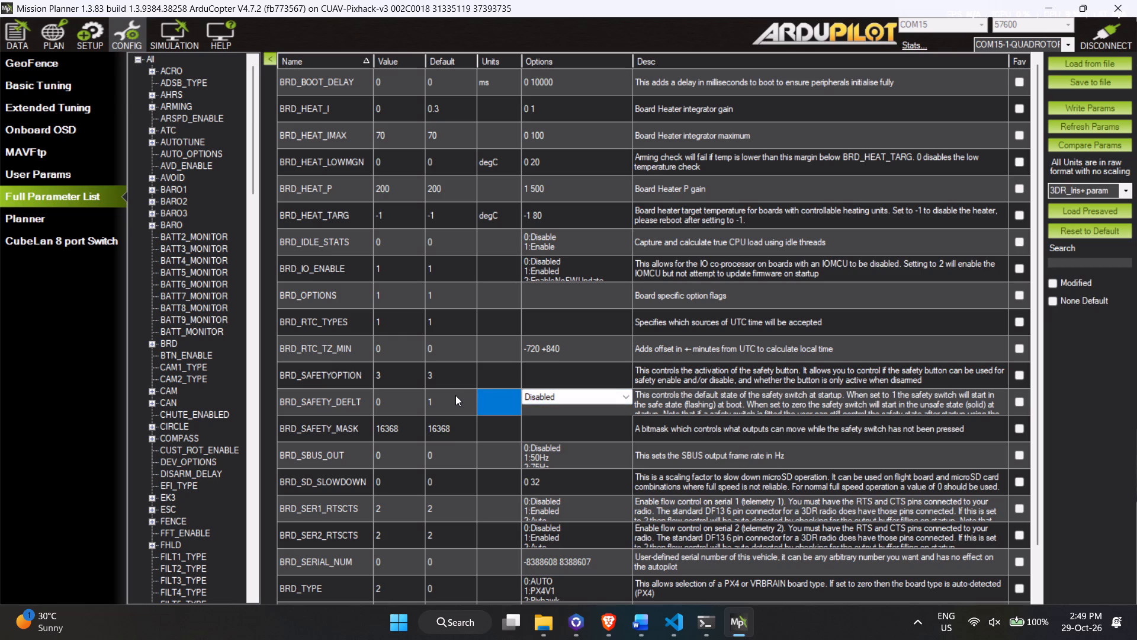
pyautogui.tripleClick(455, 395)
pyautogui.doubleClick(455, 395)
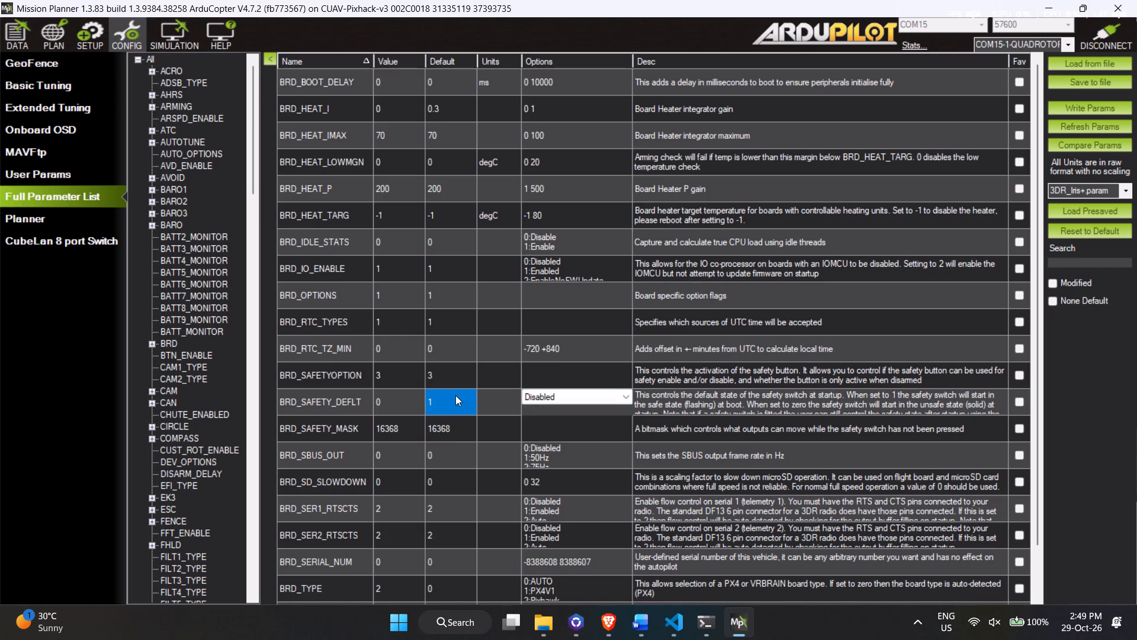
pyautogui.doubleClick(455, 395)
# Set BRD_SAFETYOPTION to 0 and write the change to the autopilot.
pyautogui.doubleClick(415, 376)
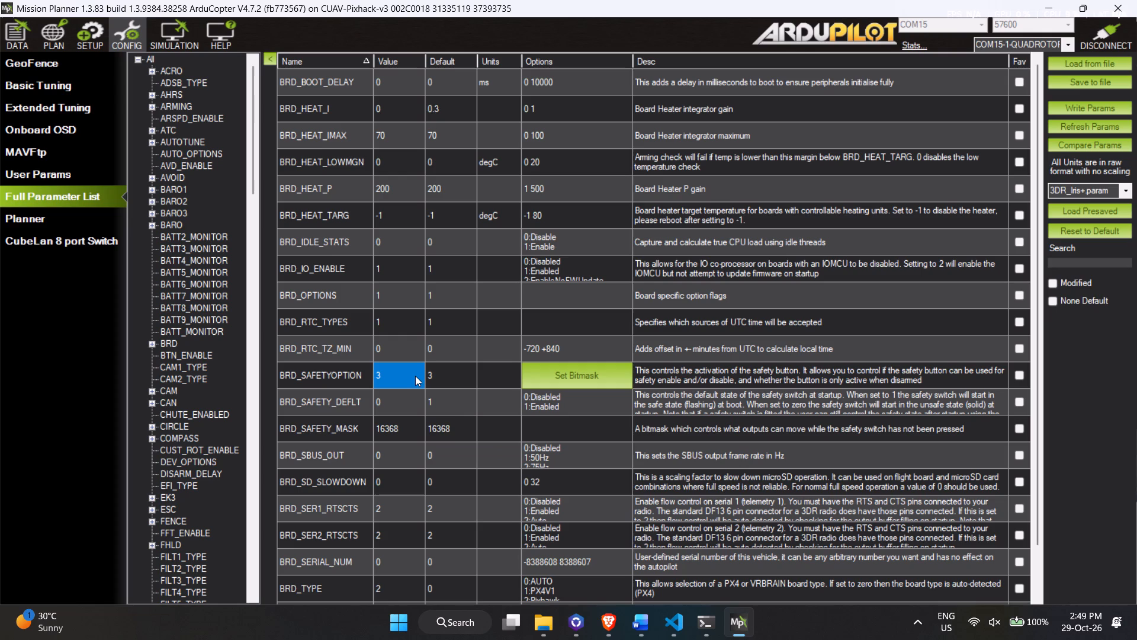
pyautogui.doubleClick(415, 376)
pyautogui.press('BackSpace')
pyautogui.press('0')
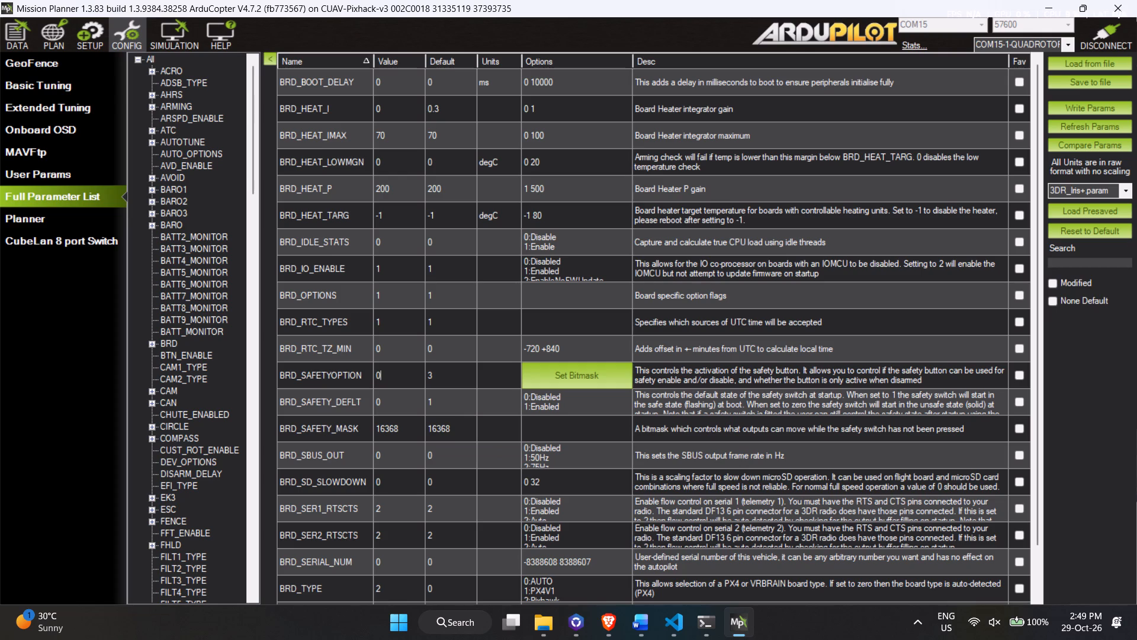
pyautogui.scroll(-1, 397, 509)
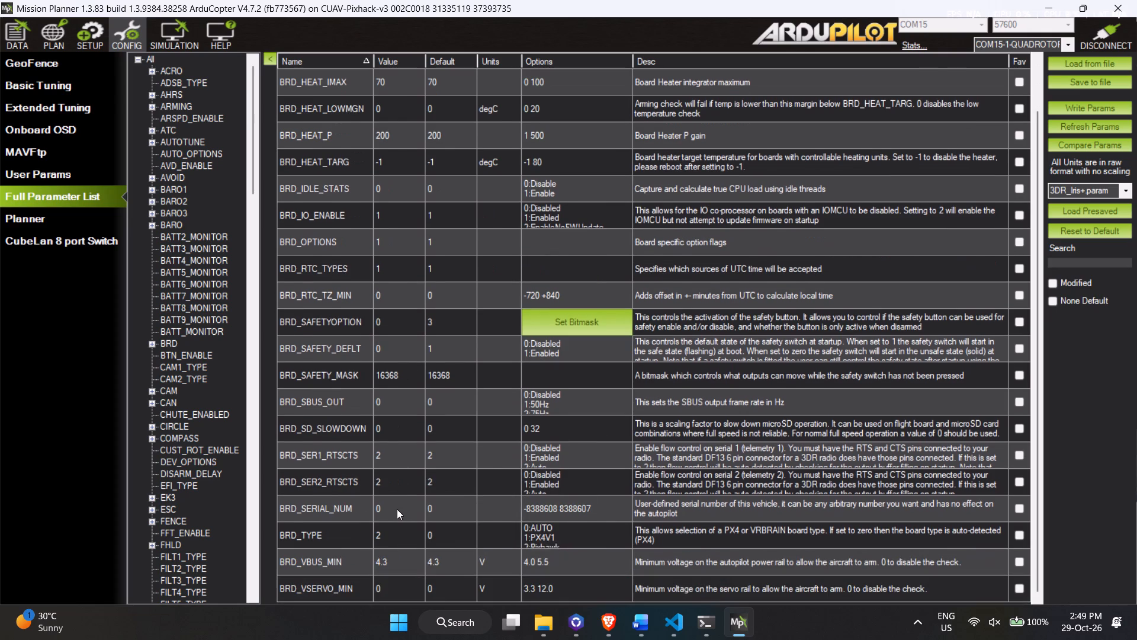
pyautogui.scroll(-1, 397, 509)
pyautogui.scroll(4, 397, 509)
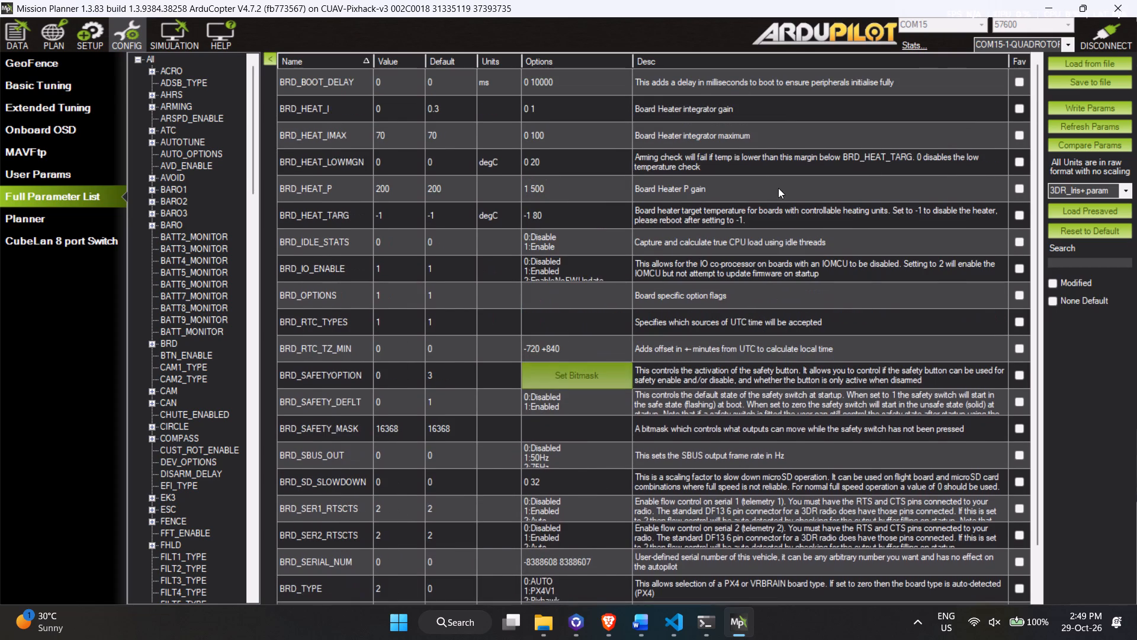
pyautogui.click(1091, 108)
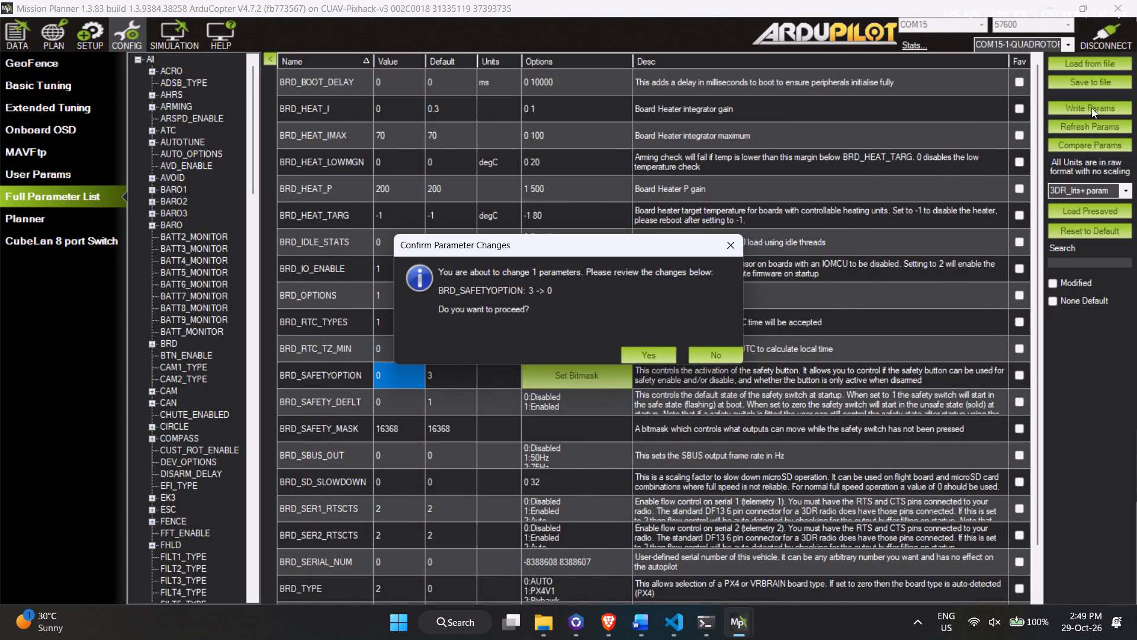
pyautogui.click(643, 354)
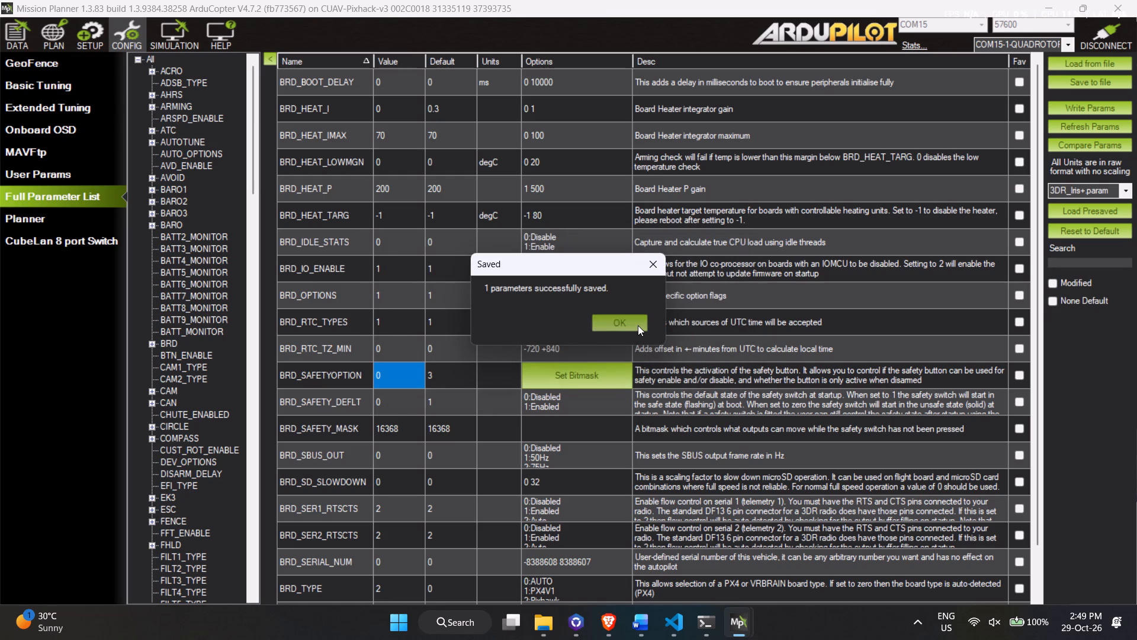
pyautogui.click(638, 325)
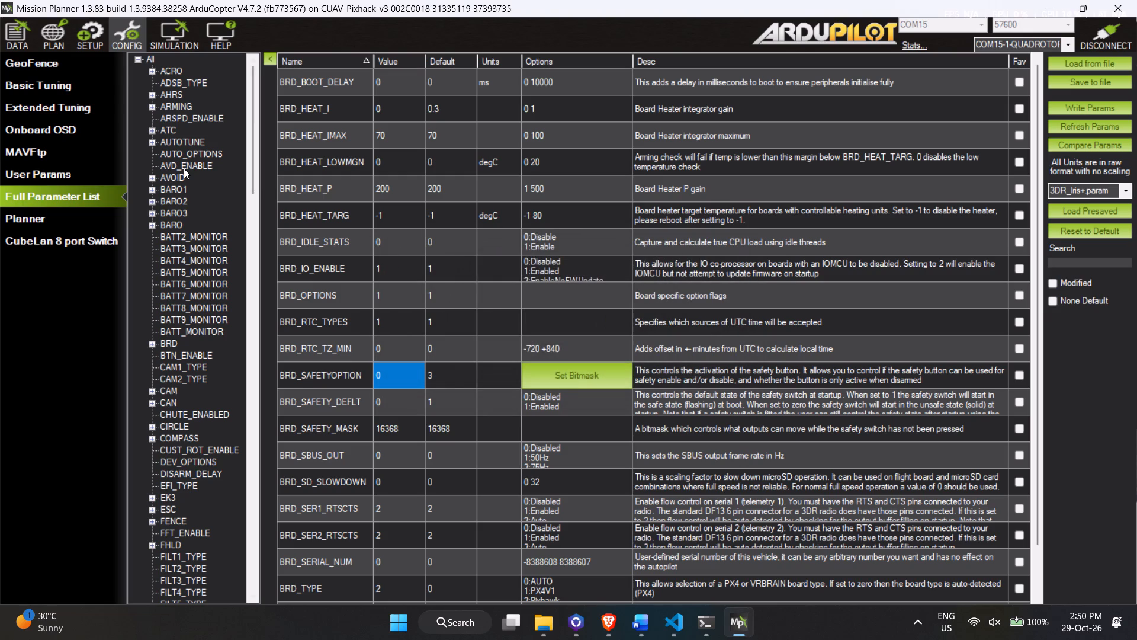
# Reboot the autopilot from the Compass page of the mandatory hardware setup.
pyautogui.click(19, 34)
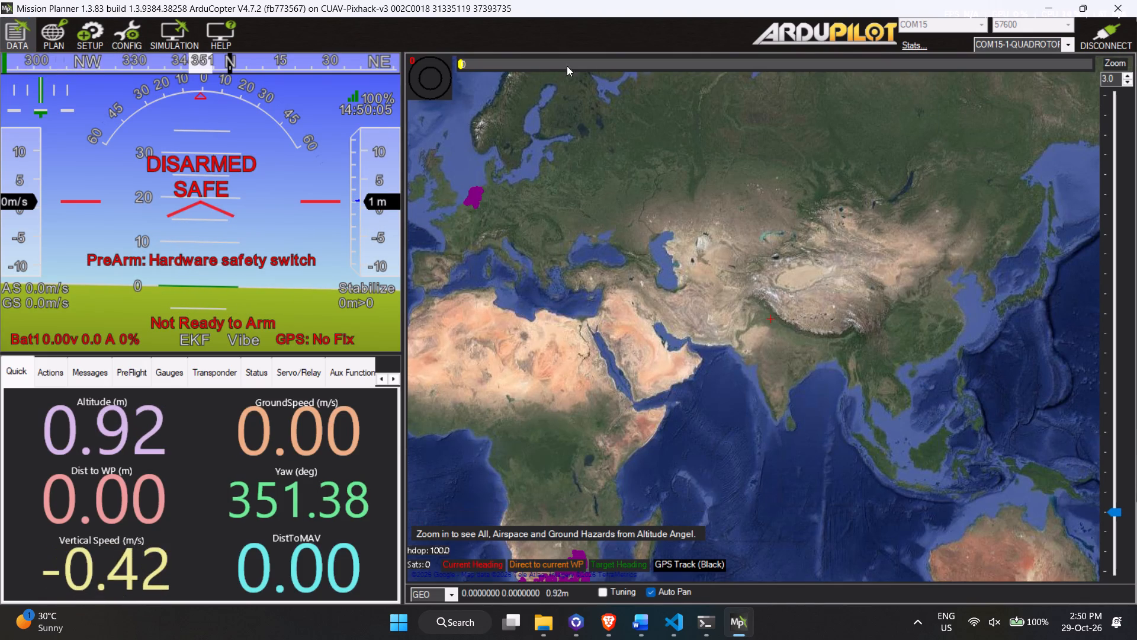
pyautogui.click(72, 40)
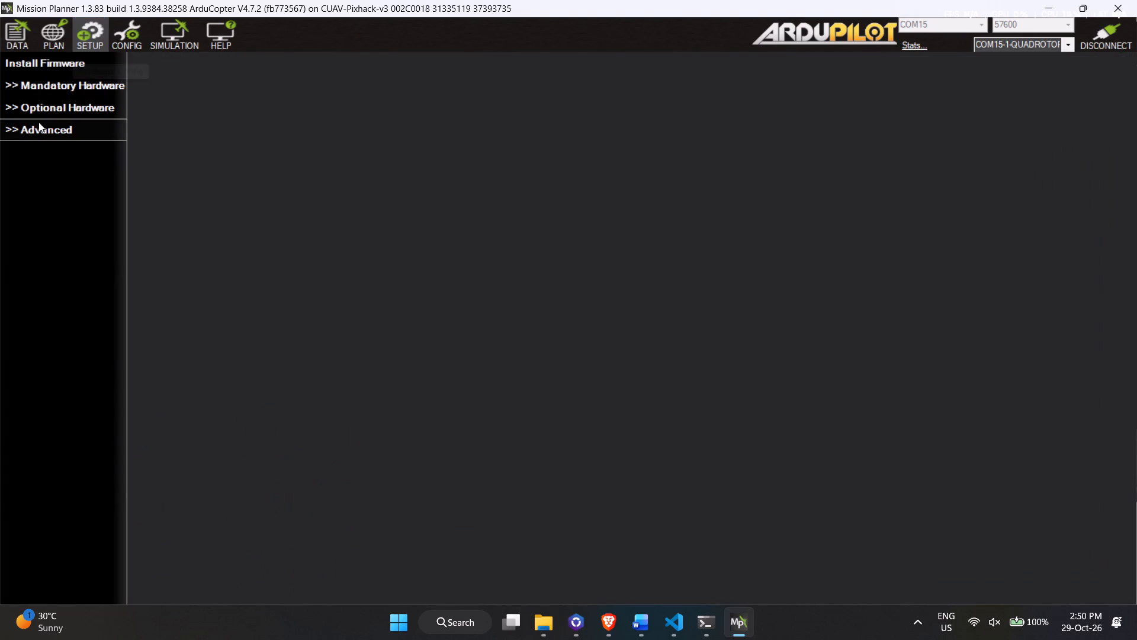
pyautogui.click(44, 83)
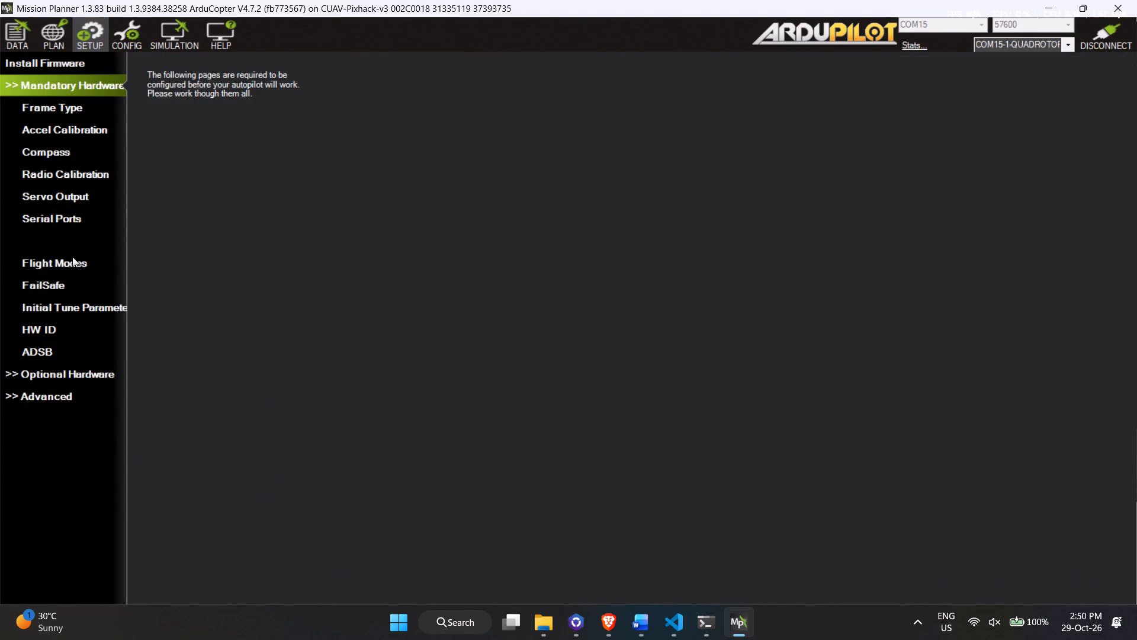
pyautogui.doubleClick(95, 157)
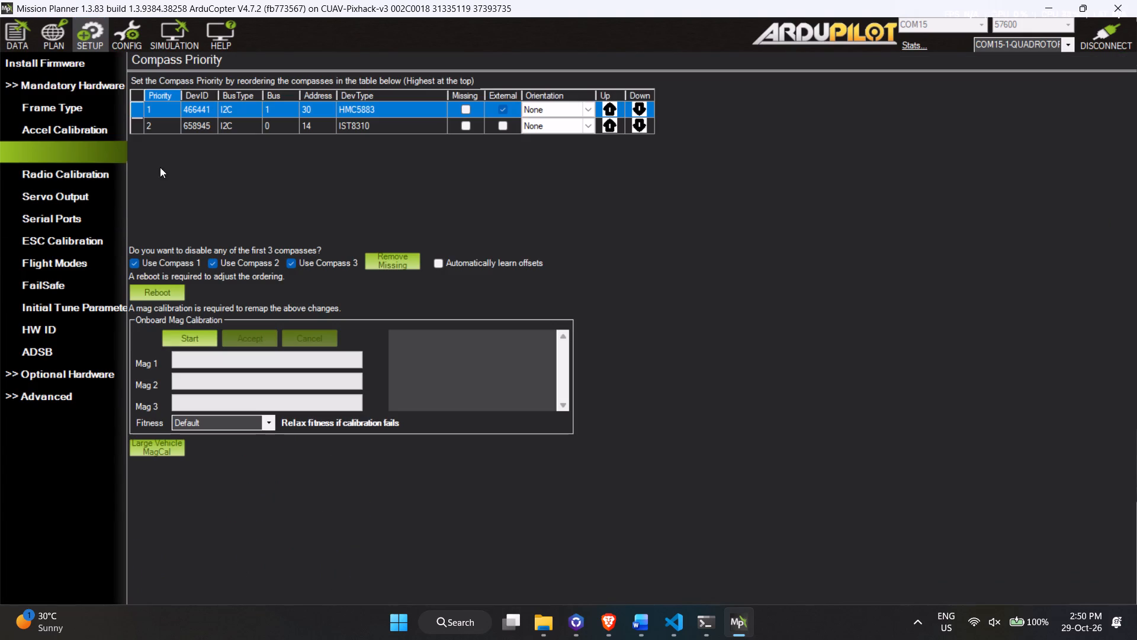
pyautogui.click(173, 296)
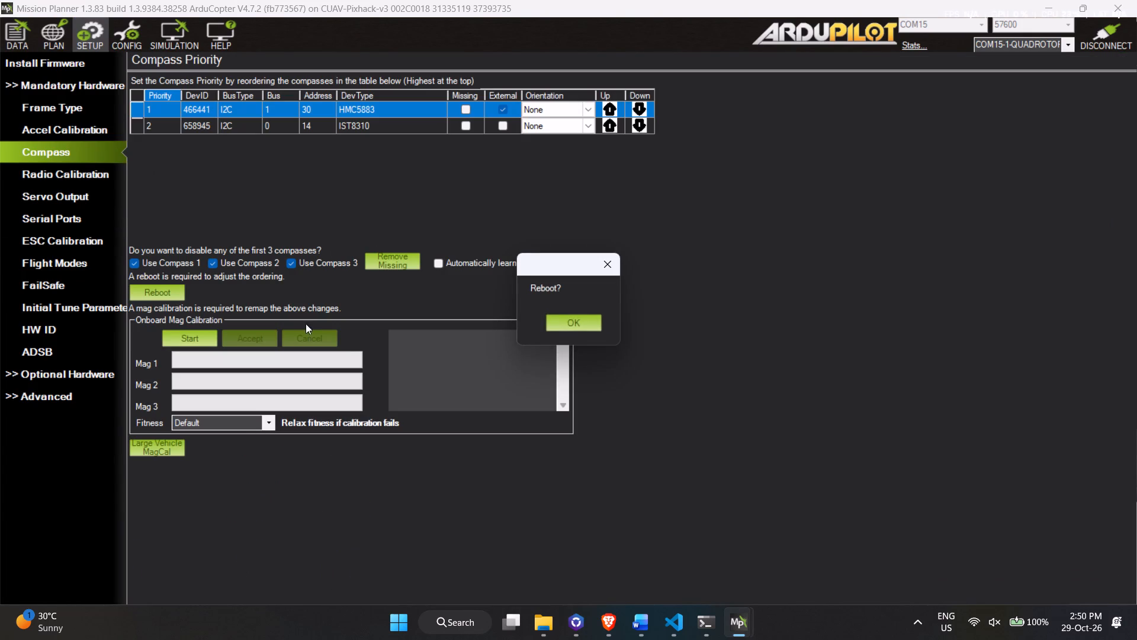
pyautogui.click(569, 316)
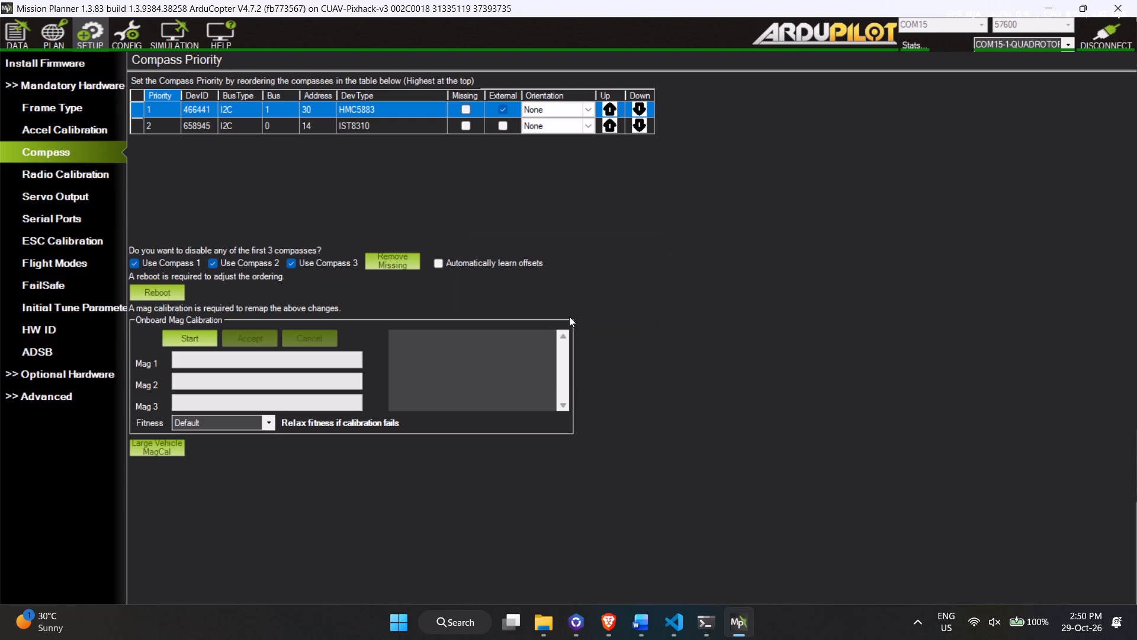
# Run the motor test on motor A and on all motors at 5% throttle for 2 seconds.
pyautogui.click(63, 375)
pyautogui.scroll(-6, 55, 511)
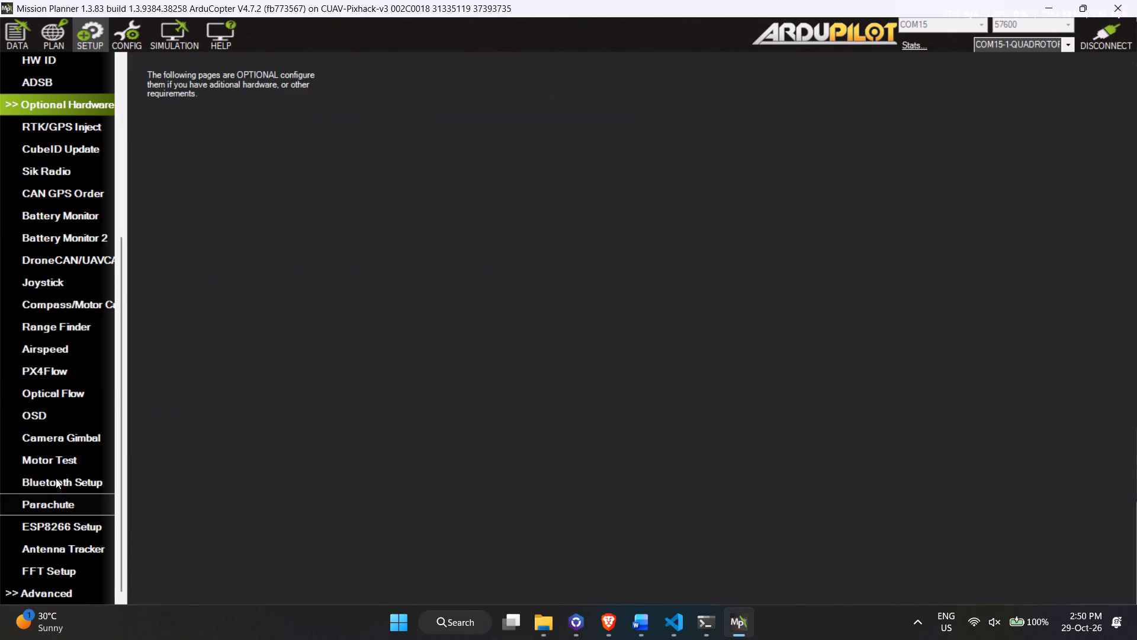
pyautogui.click(61, 467)
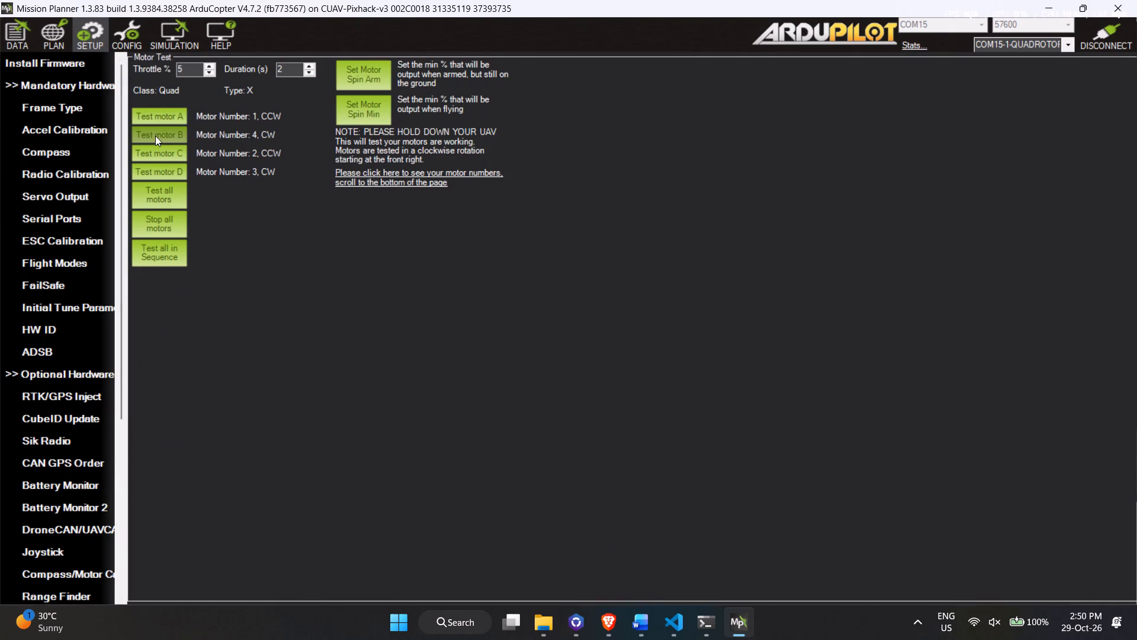
pyautogui.click(155, 115)
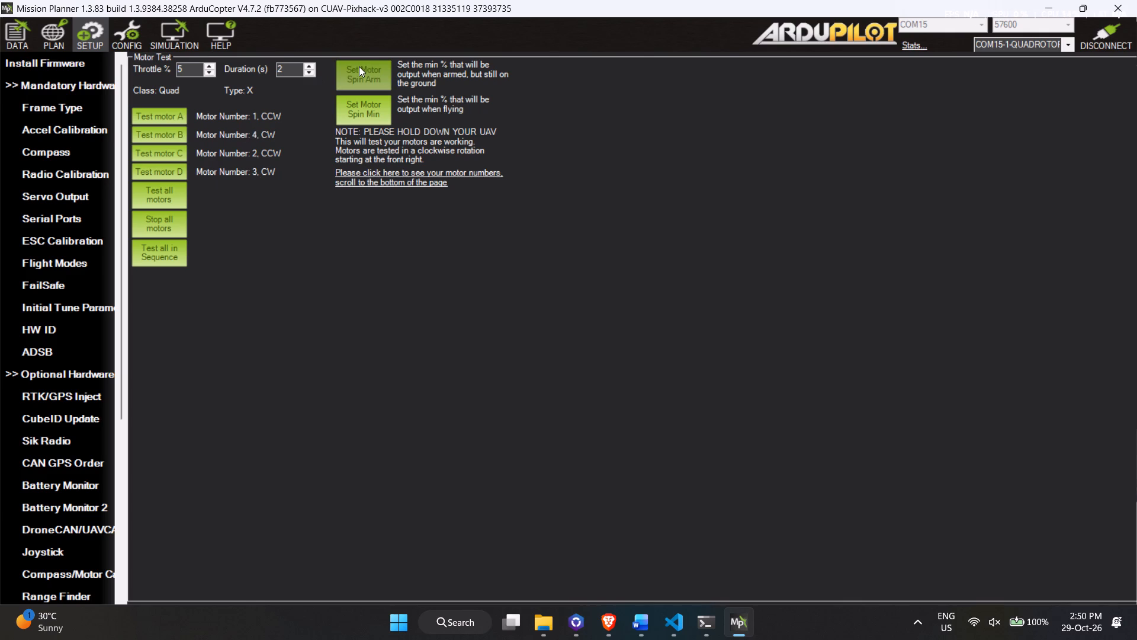
pyautogui.click(169, 193)
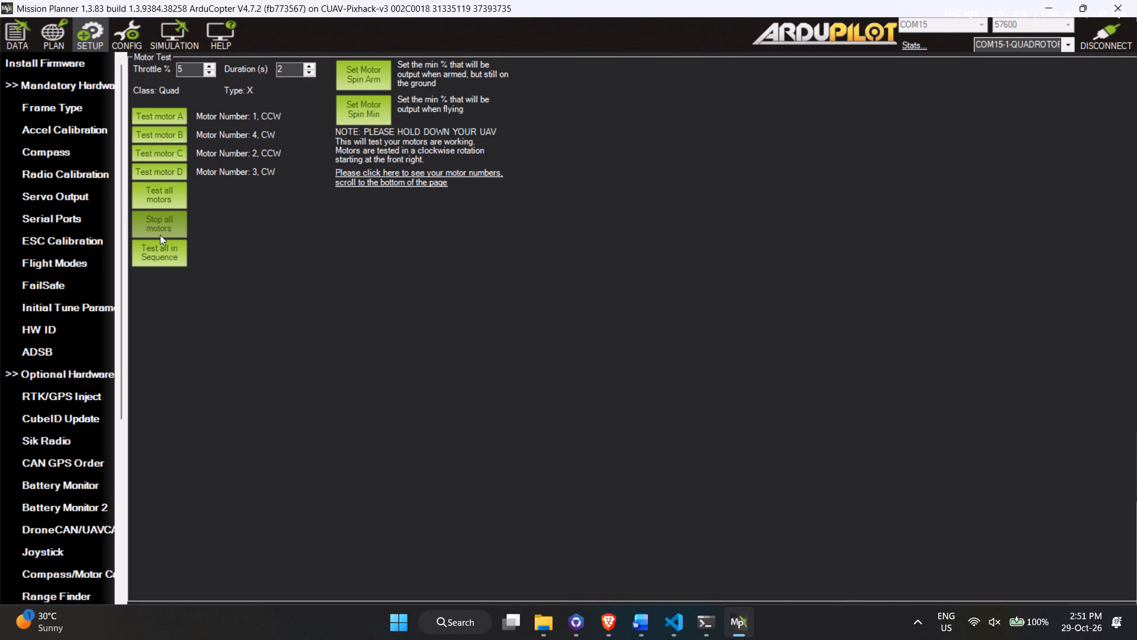
# Arm the vehicle from the flight data actions, using Force Arm to bypass the safety checks.
pyautogui.click(12, 34)
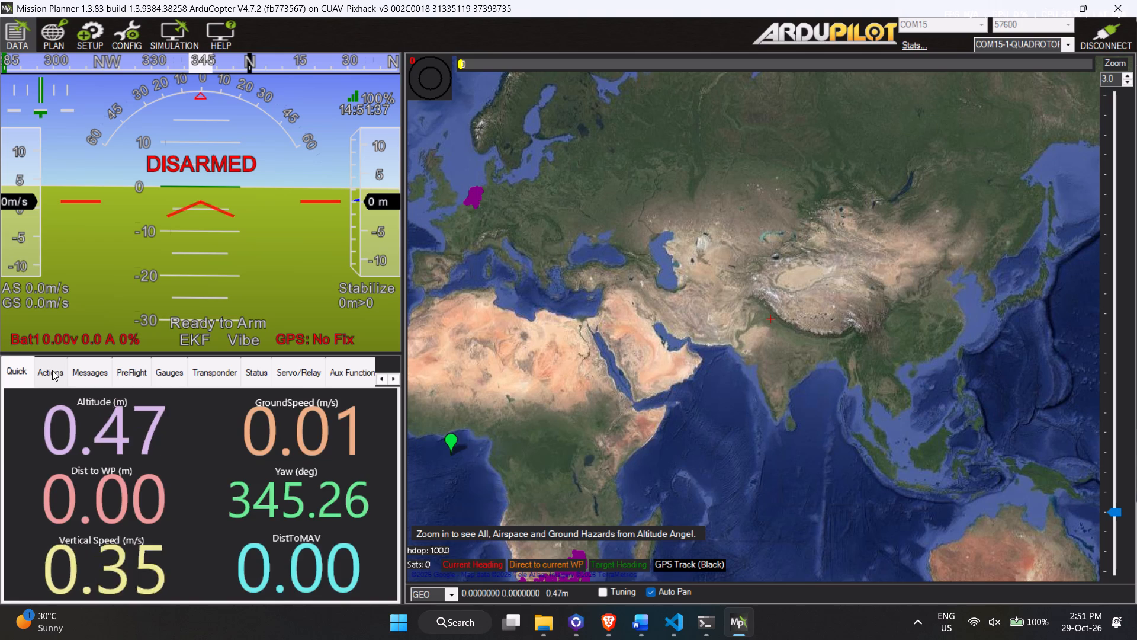
pyautogui.click(52, 370)
pyautogui.click(273, 472)
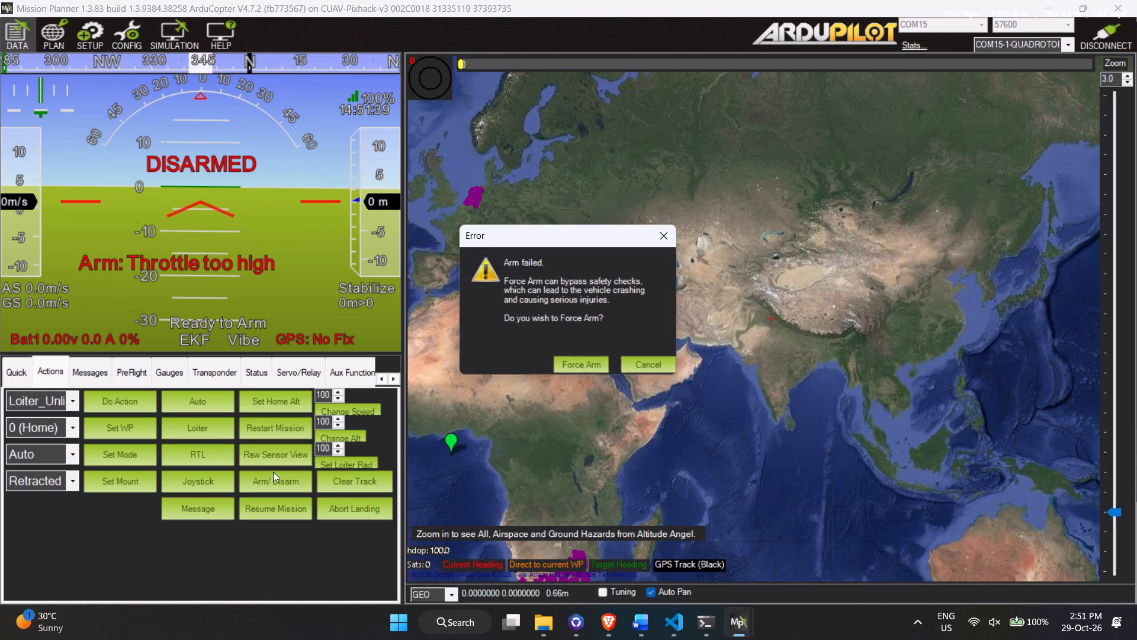
pyautogui.click(592, 363)
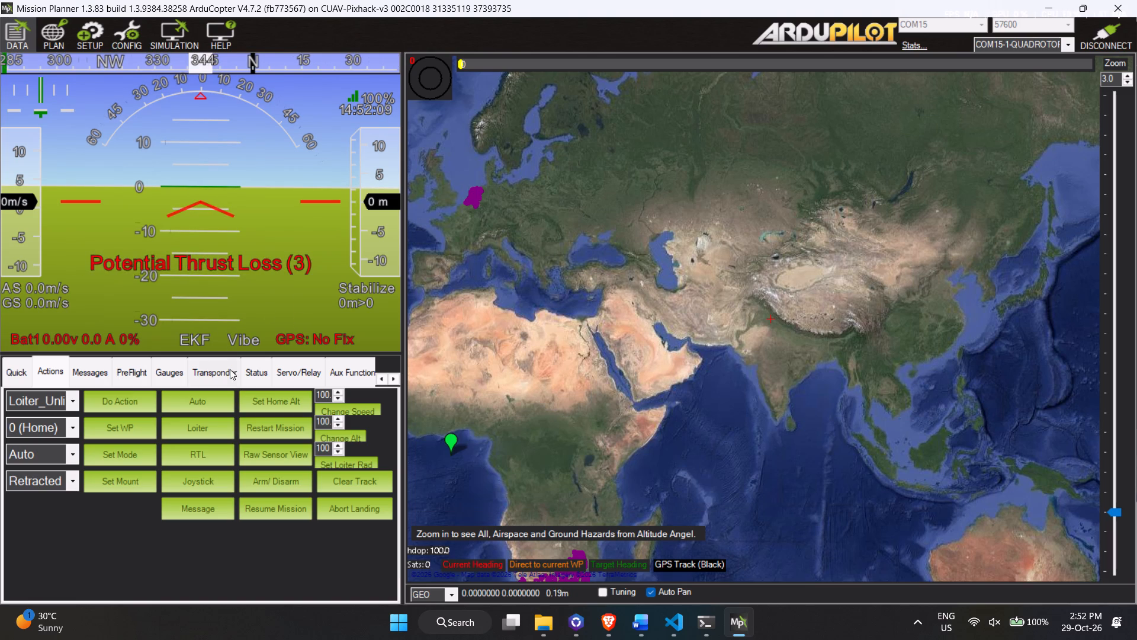
# Disarm the vehicle.
pyautogui.click(290, 482)
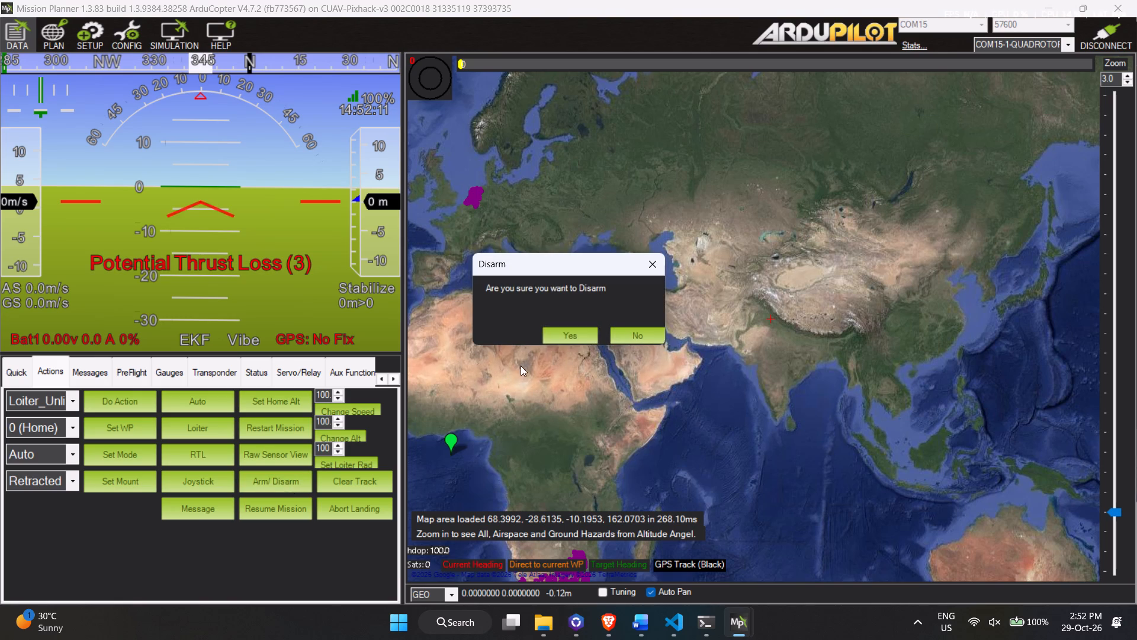
pyautogui.click(573, 340)
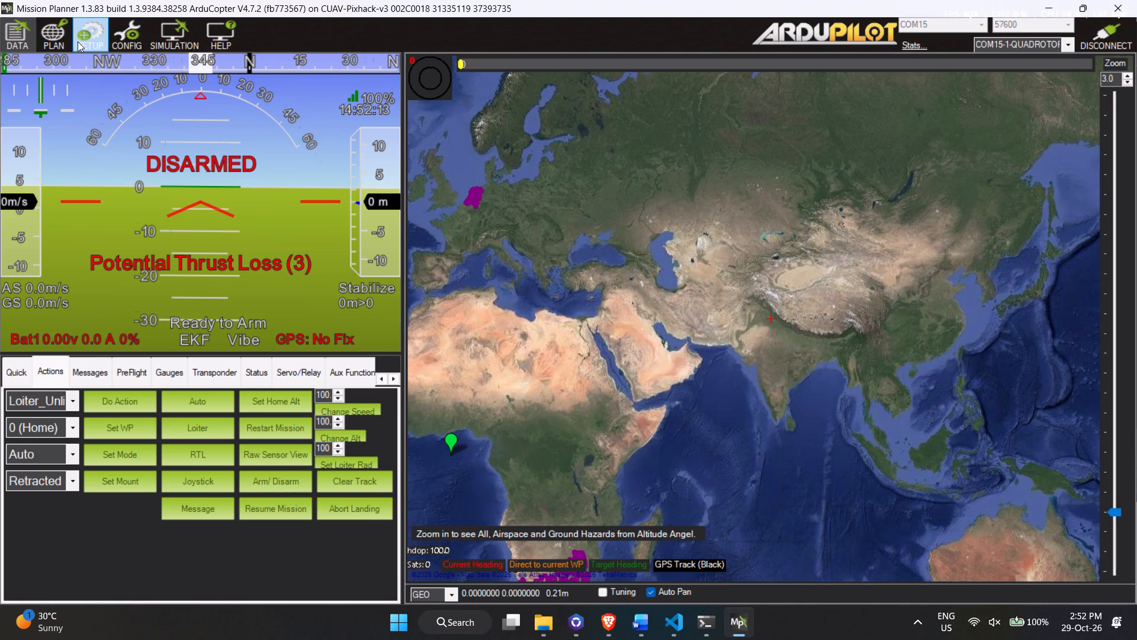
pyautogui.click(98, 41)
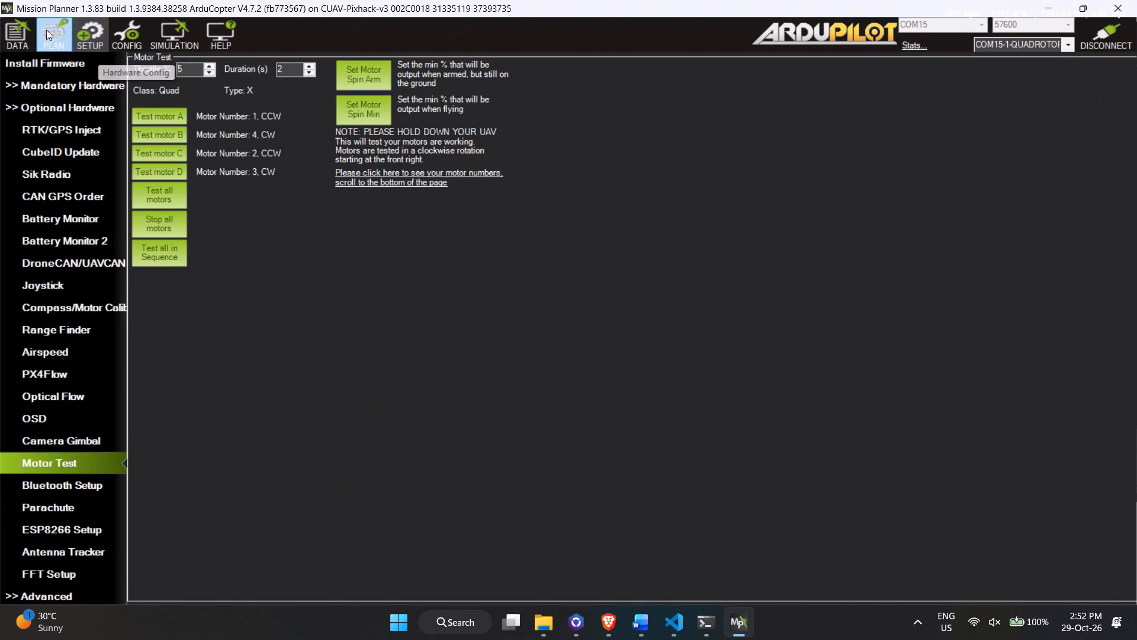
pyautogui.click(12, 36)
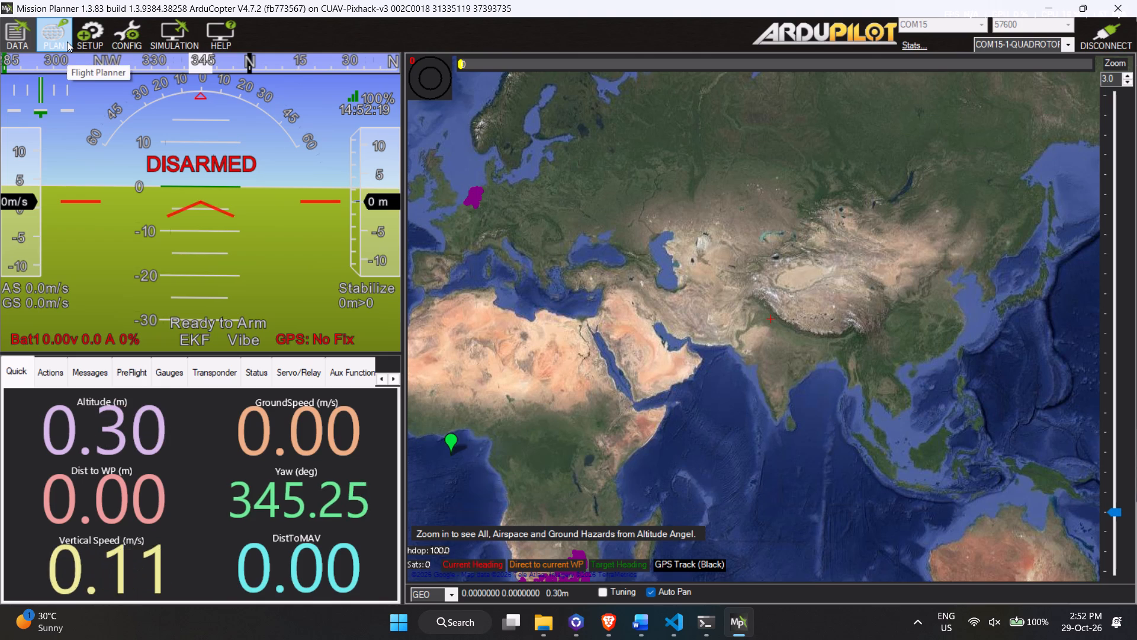
# Open the ESC Calibration page of the mandatory hardware setup and review the ESC type, PWM and spin settings.
pyautogui.click(94, 39)
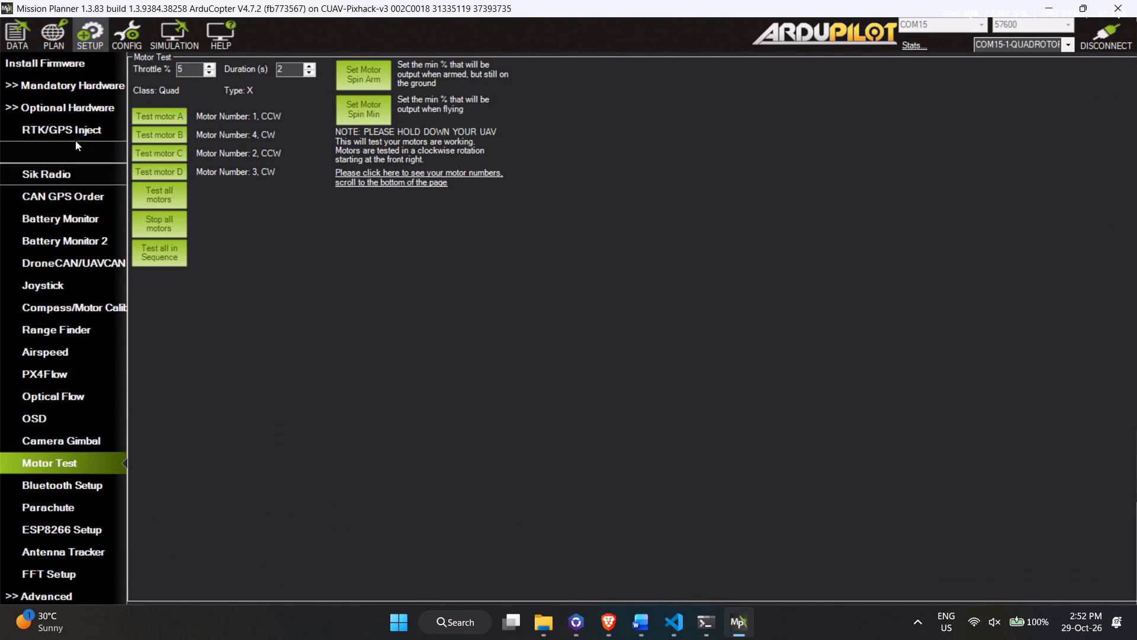
pyautogui.click(89, 93)
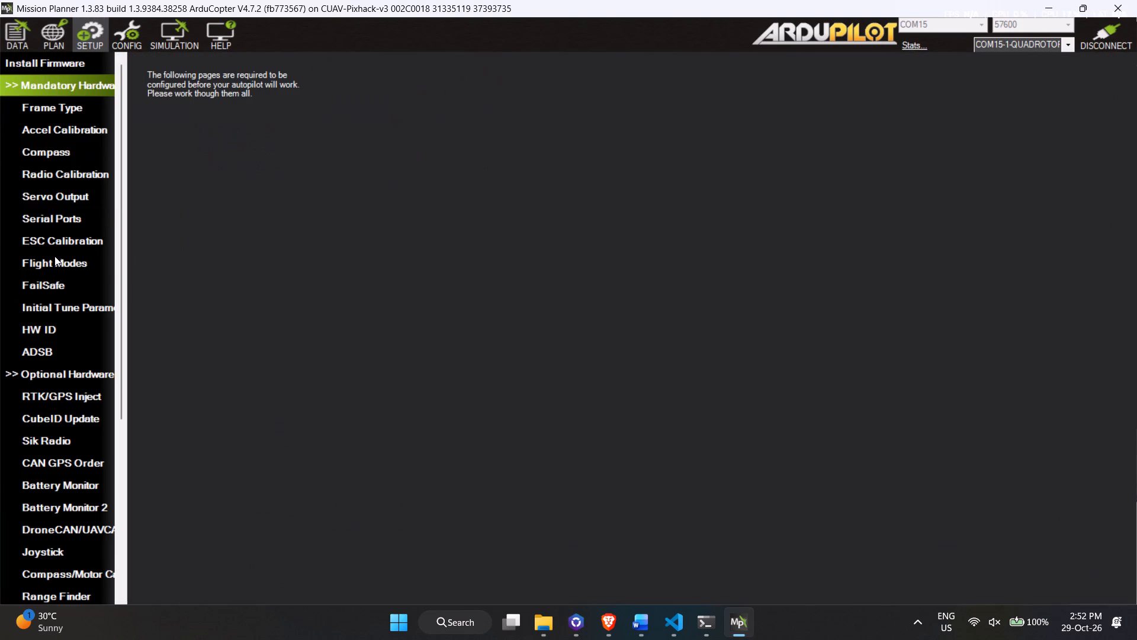
pyautogui.click(65, 249)
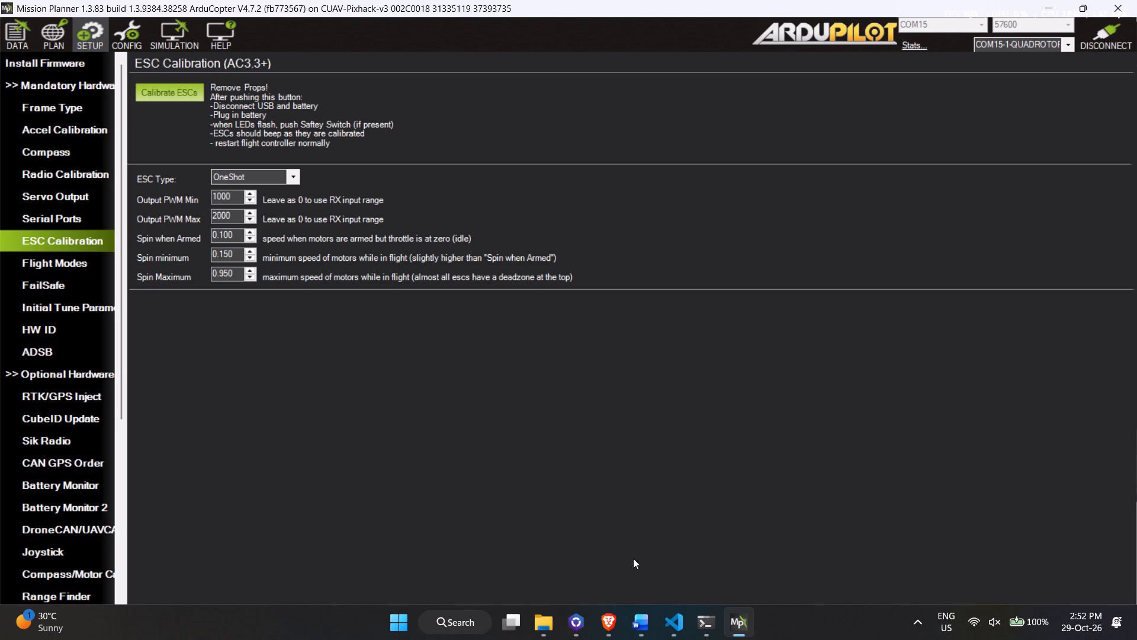
# Switch to Brave, go back to the safety switch search results and open the video on arming without a safety switch.
pyautogui.click(608, 636)
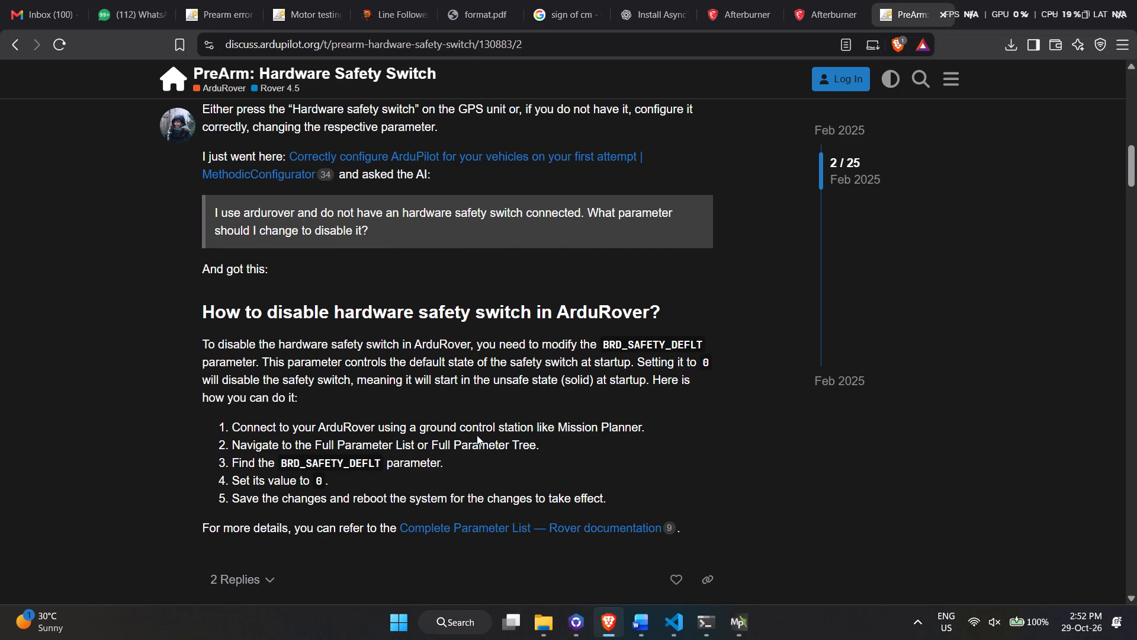
pyautogui.hscroll(7, 477, 435)
pyautogui.click(336, 195)
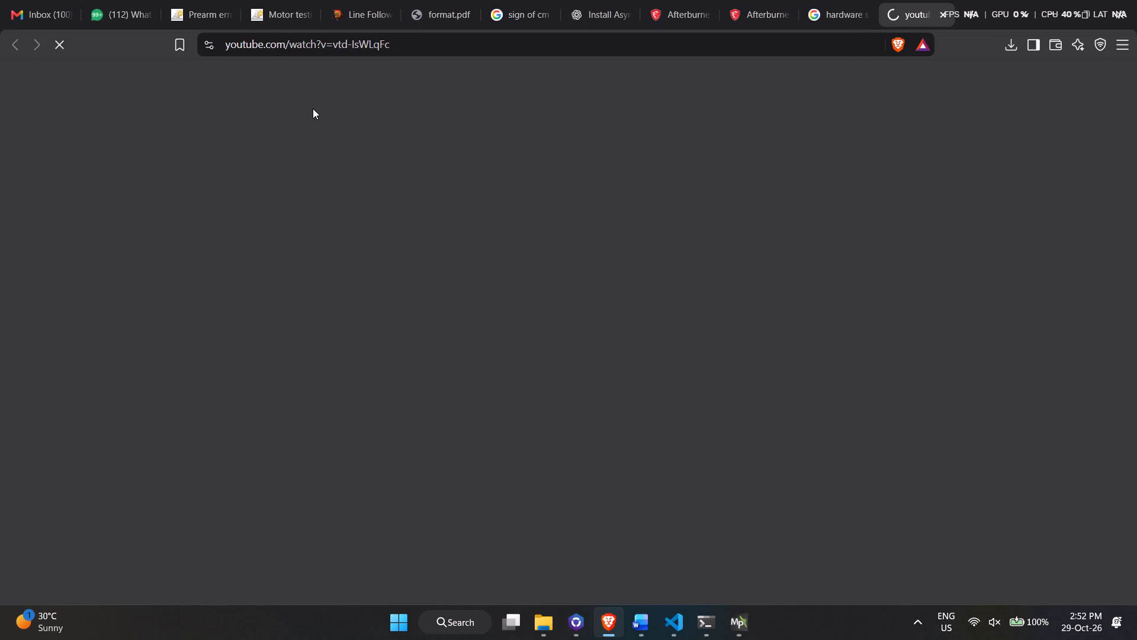
# Return to the Google results and change the search query to "change arm mehtod ardupolit".
pyautogui.click(817, 0)
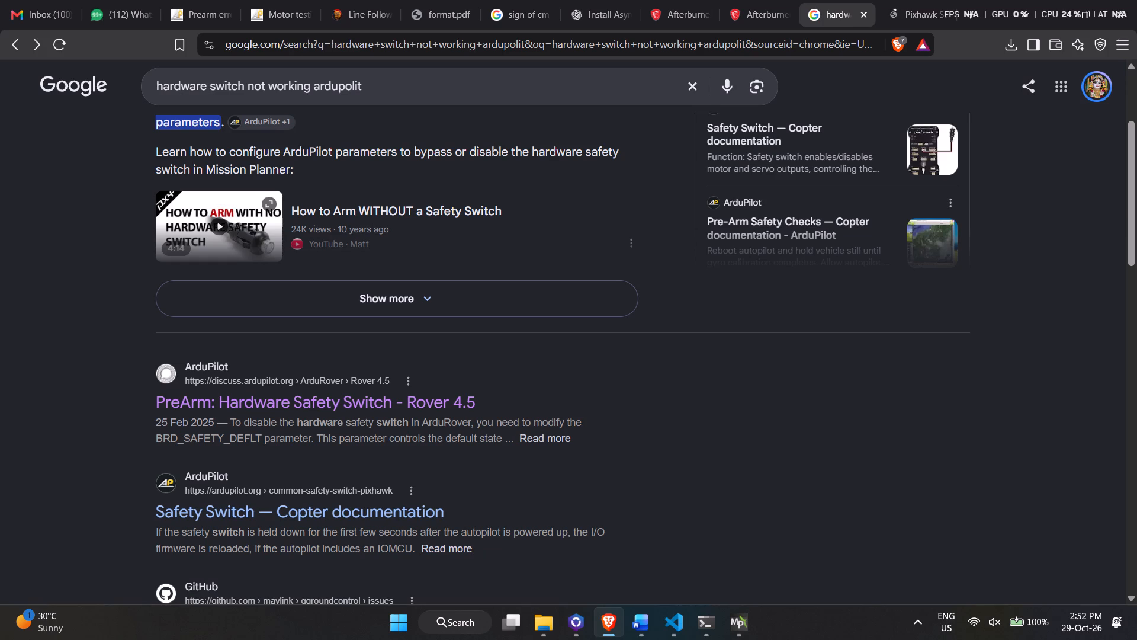
pyautogui.click(312, 82)
pyautogui.press('BackSpace')
pyautogui.press('BackSpace')
pyautogui.press('BackSpace')
pyautogui.press('BackSpace')
pyautogui.press('BackSpace')
pyautogui.press('BackSpace')
pyautogui.press('BackSpace')
pyautogui.press('BackSpace')
pyautogui.press('BackSpace')
pyautogui.press('BackSpace')
pyautogui.press('BackSpace')
pyautogui.press('BackSpace')
pyautogui.press('BackSpace')
pyautogui.press('BackSpace')
pyautogui.press('BackSpace')
pyautogui.press('BackSpace')
pyautogui.press('BackSpace')
pyautogui.press('BackSpace')
pyautogui.press('BackSpace')
pyautogui.press('BackSpace')
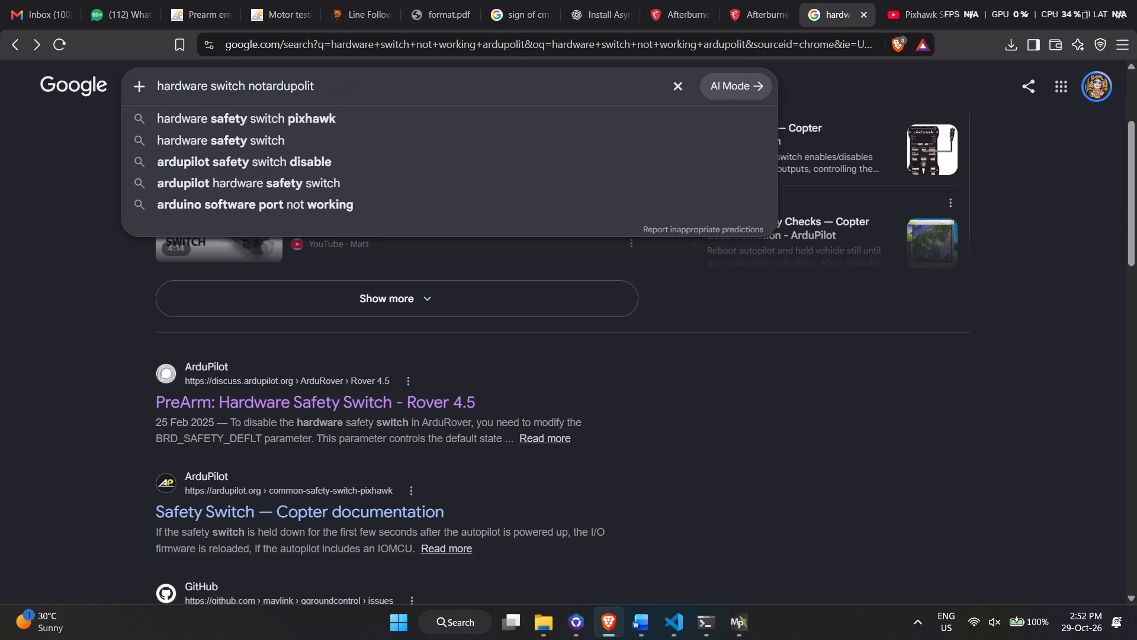
pyautogui.write('change arm mehtod')
pyautogui.press('space')
pyautogui.press('Return')
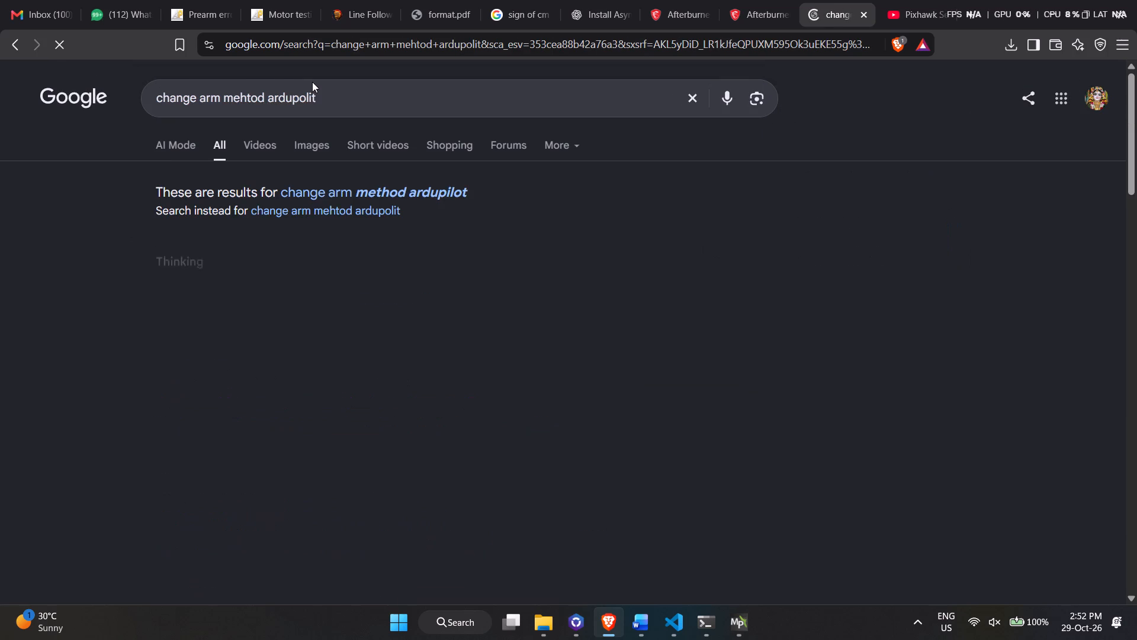
# Read the Copter documentation page "Arming the motors" through its arming modes and disarming sections, and return to the search results.
pyautogui.scroll(-5, 107, 439)
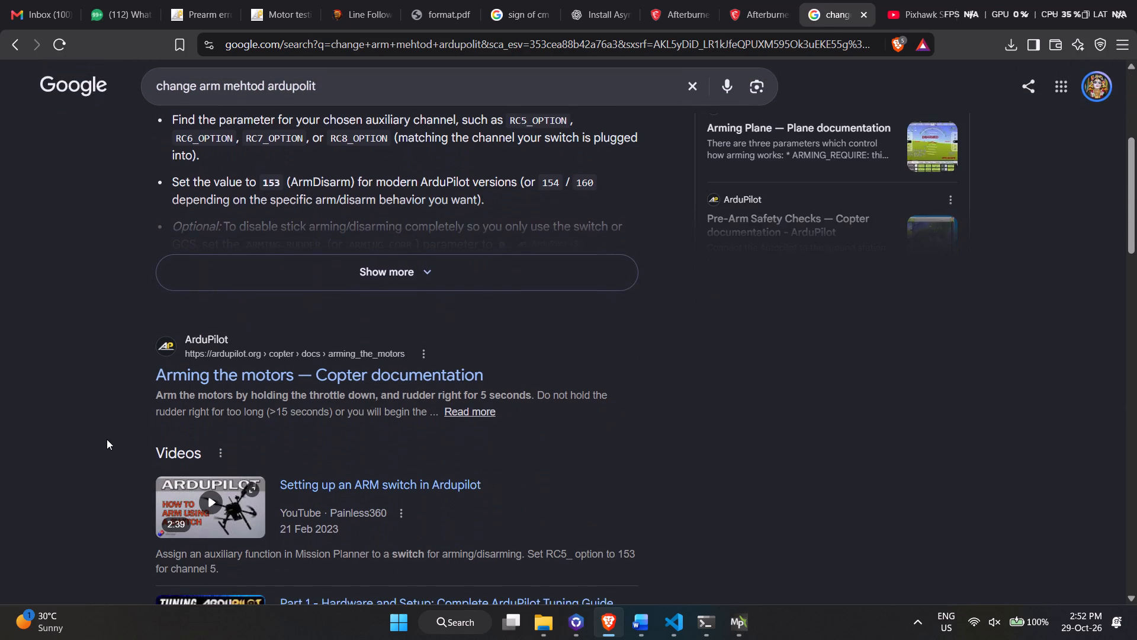
pyautogui.click(329, 356)
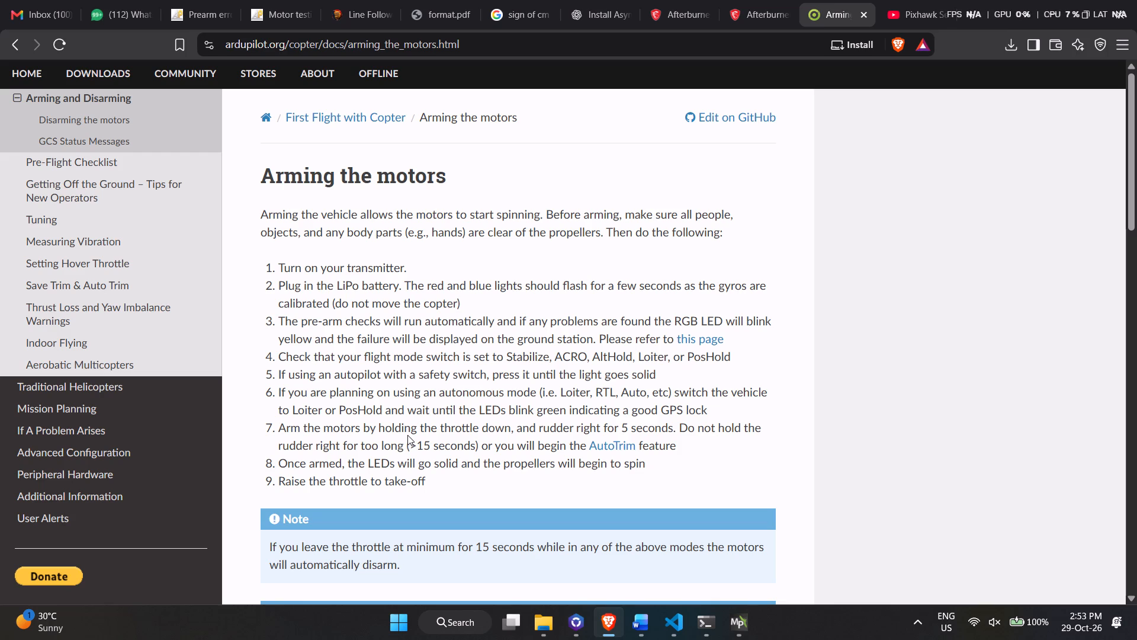
pyautogui.scroll(-2, 407, 435)
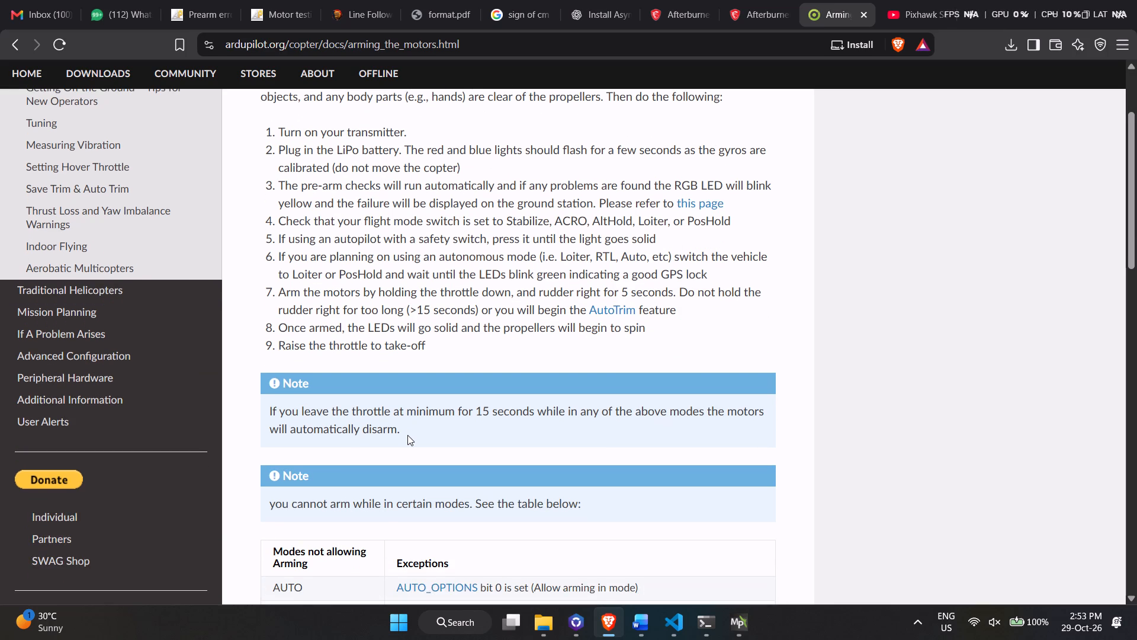
pyautogui.scroll(-7, 407, 435)
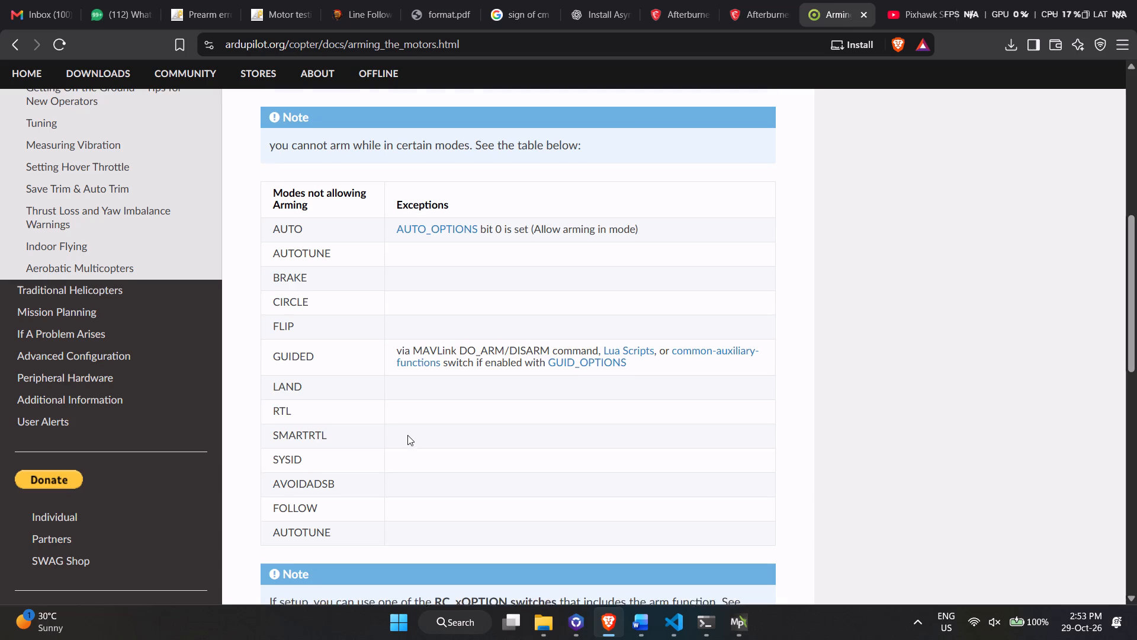
pyautogui.scroll(-1, 407, 435)
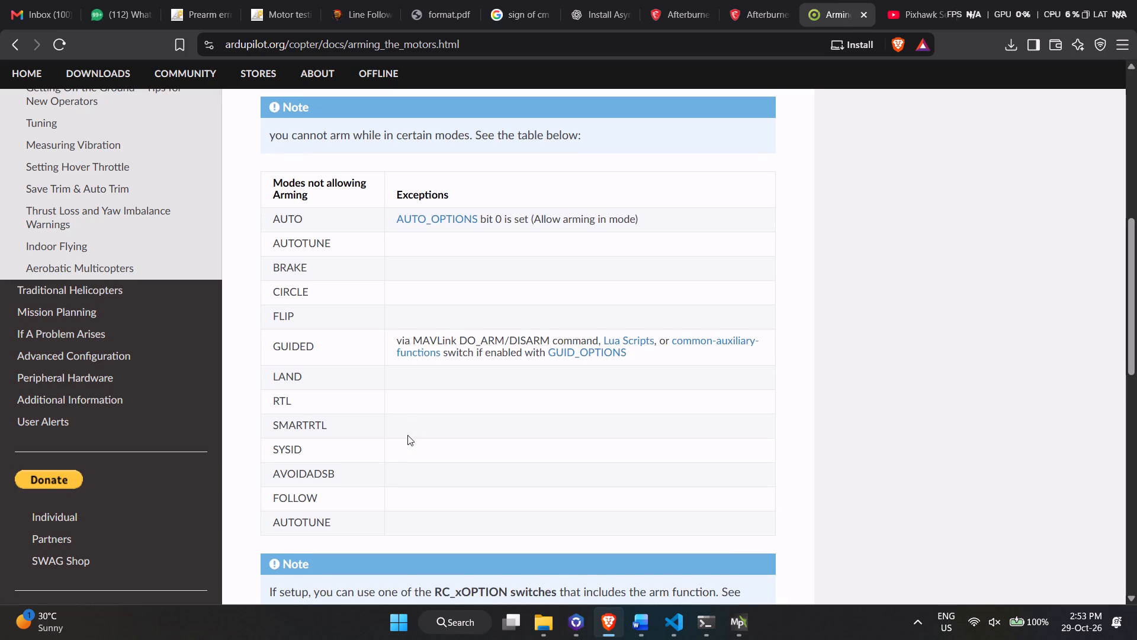
pyautogui.scroll(-6, 407, 435)
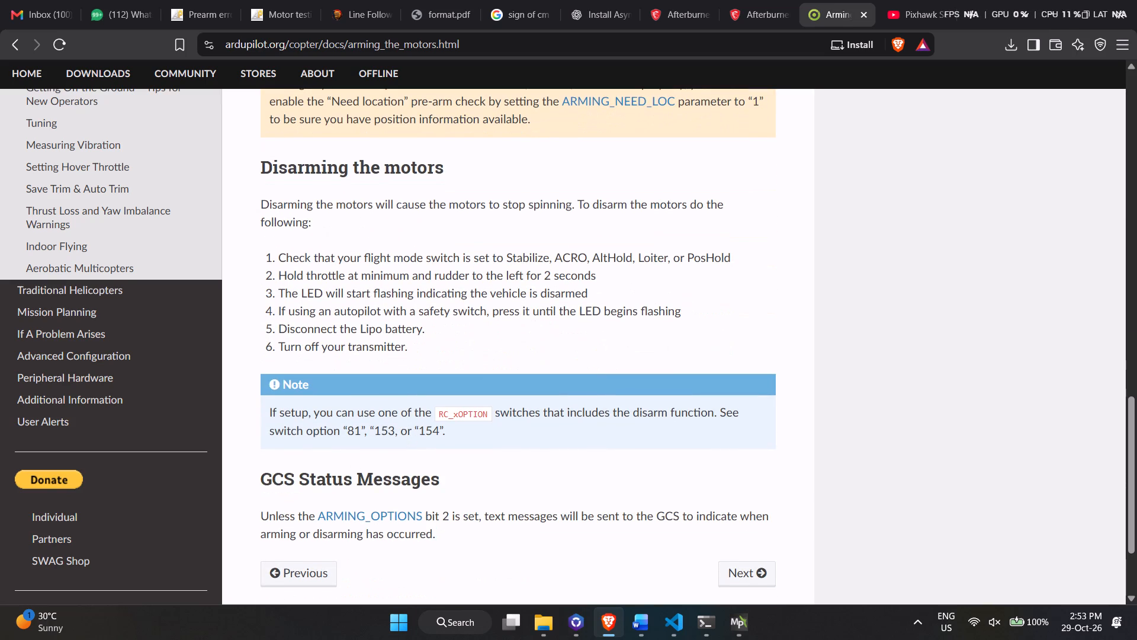
pyautogui.hscroll(4, 407, 435)
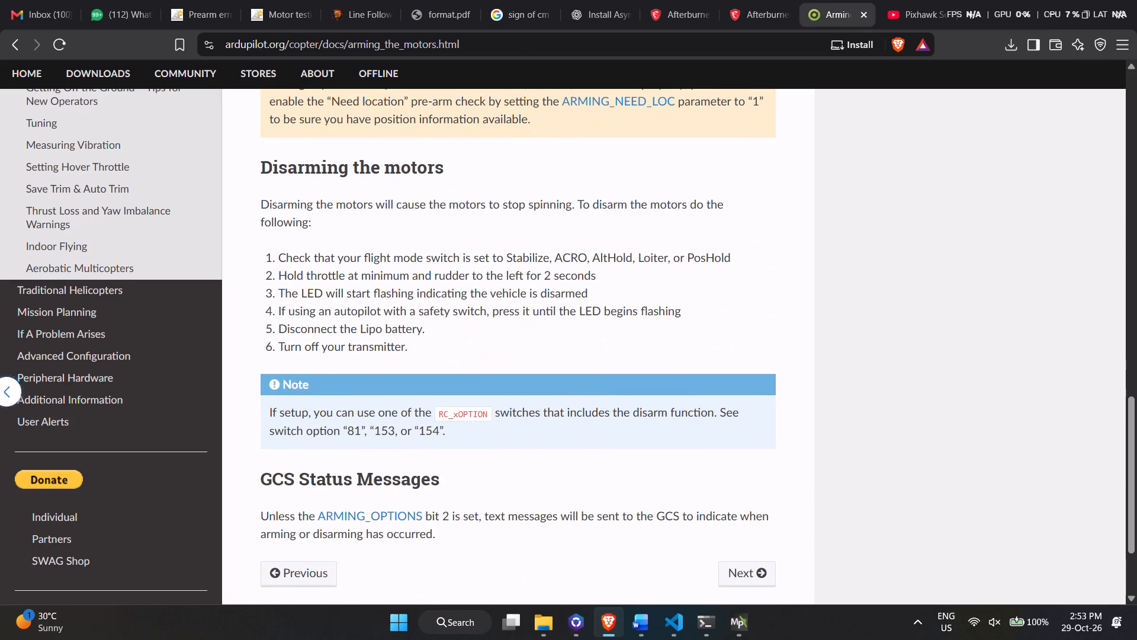
pyautogui.hscroll(2, 407, 435)
# Open the ArduPilot forum thread "Arming with a Switch" from the search results and read the replies about RCx_OPTION.
pyautogui.scroll(-6, 438, 385)
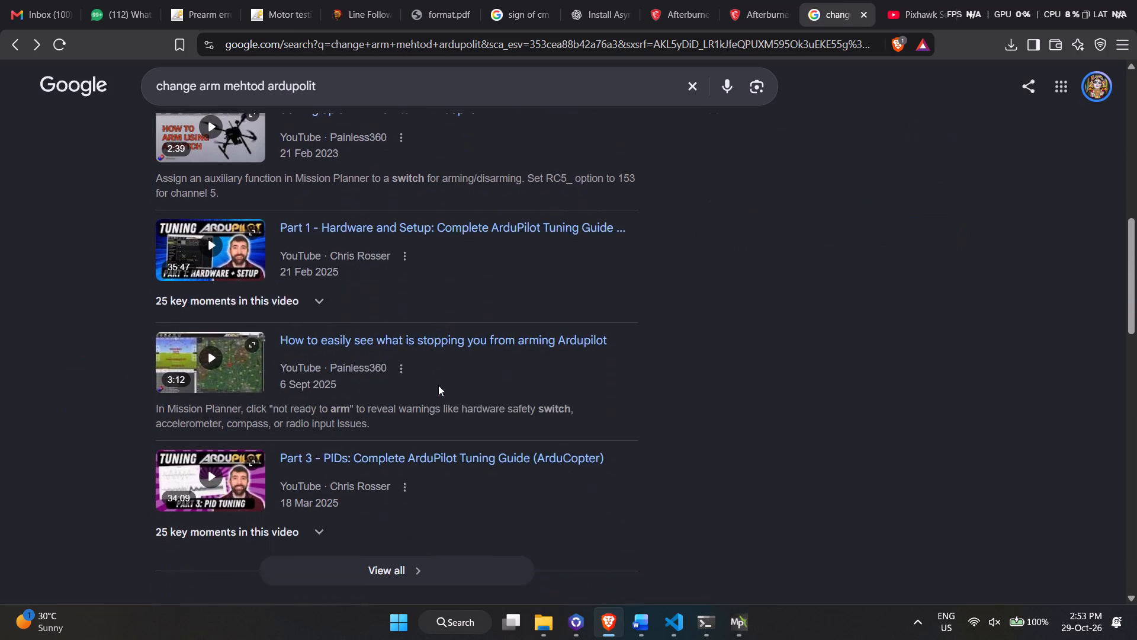
pyautogui.scroll(-3, 438, 385)
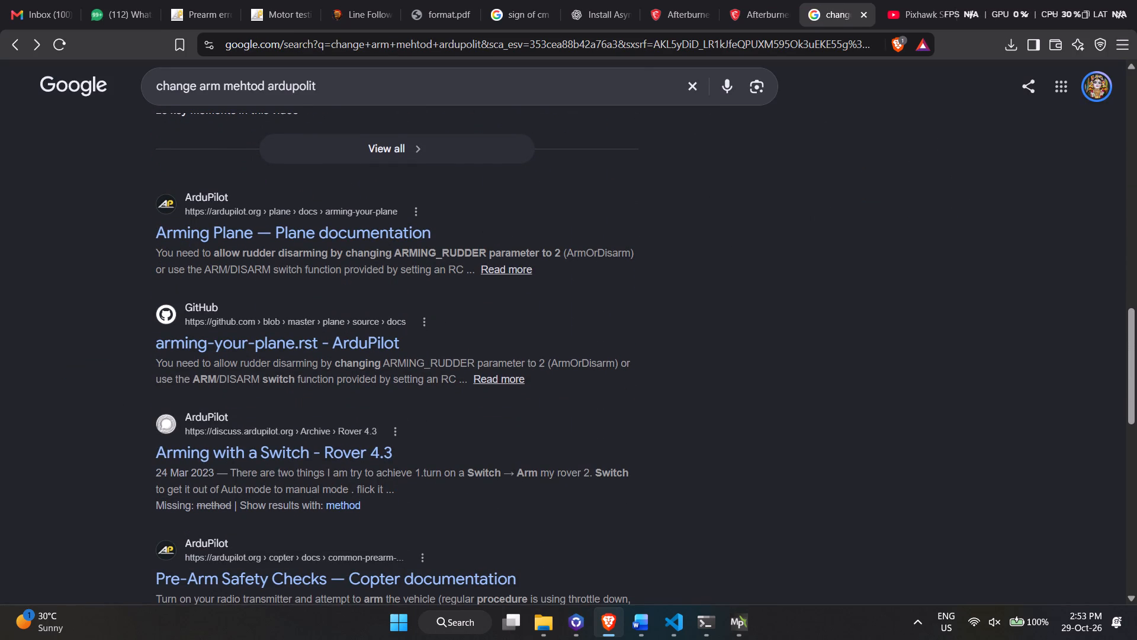
pyautogui.click(346, 449)
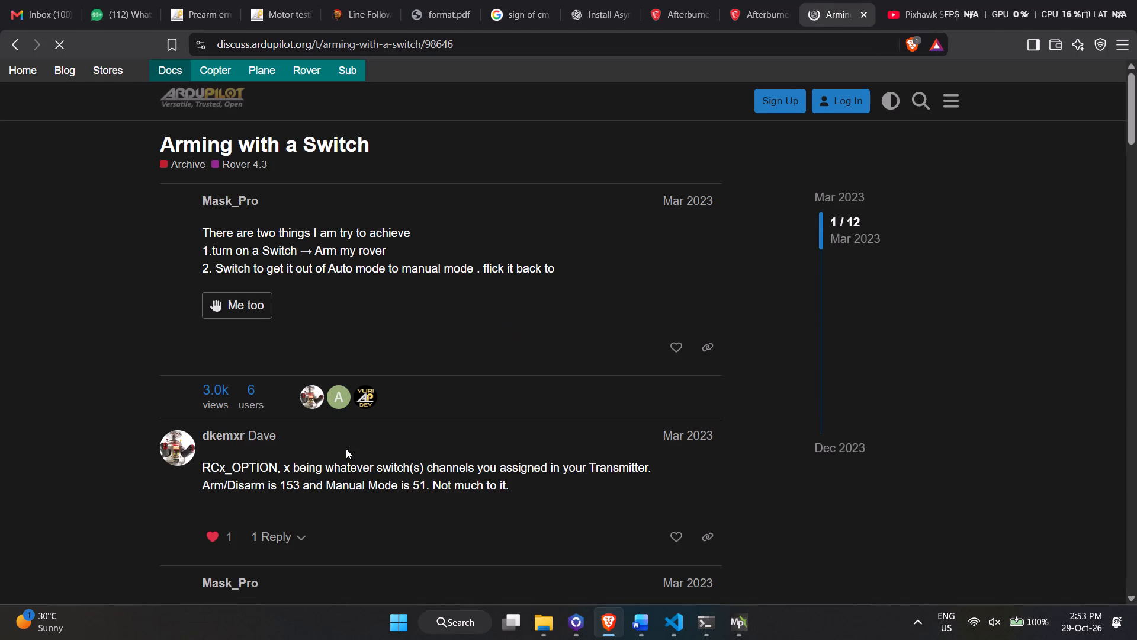
pyautogui.click(346, 449)
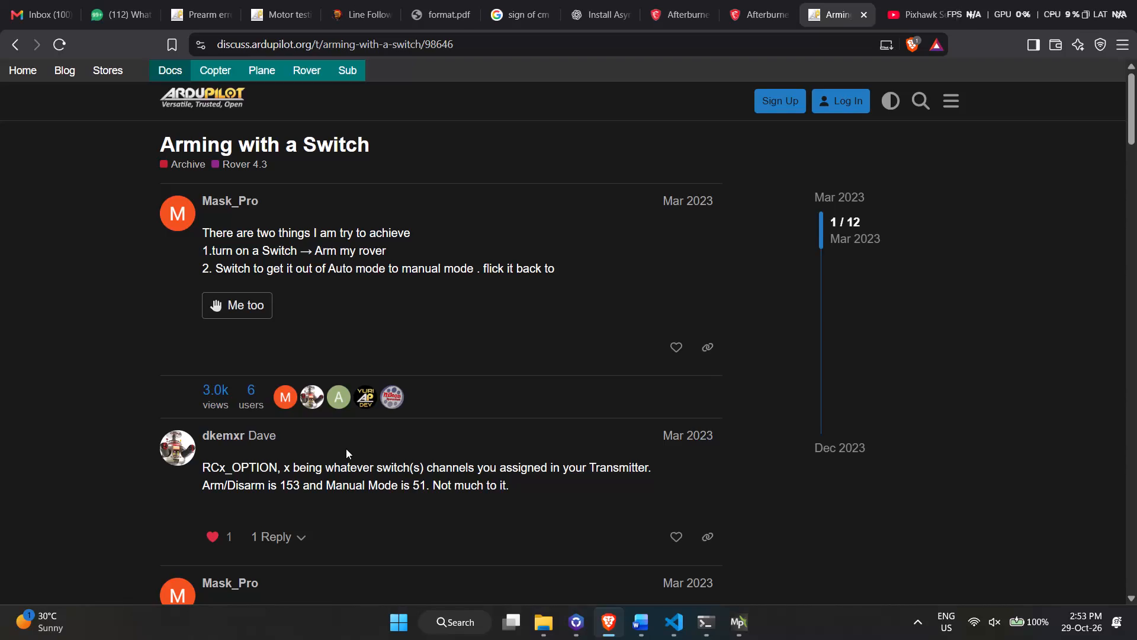
pyautogui.scroll(-2, 346, 449)
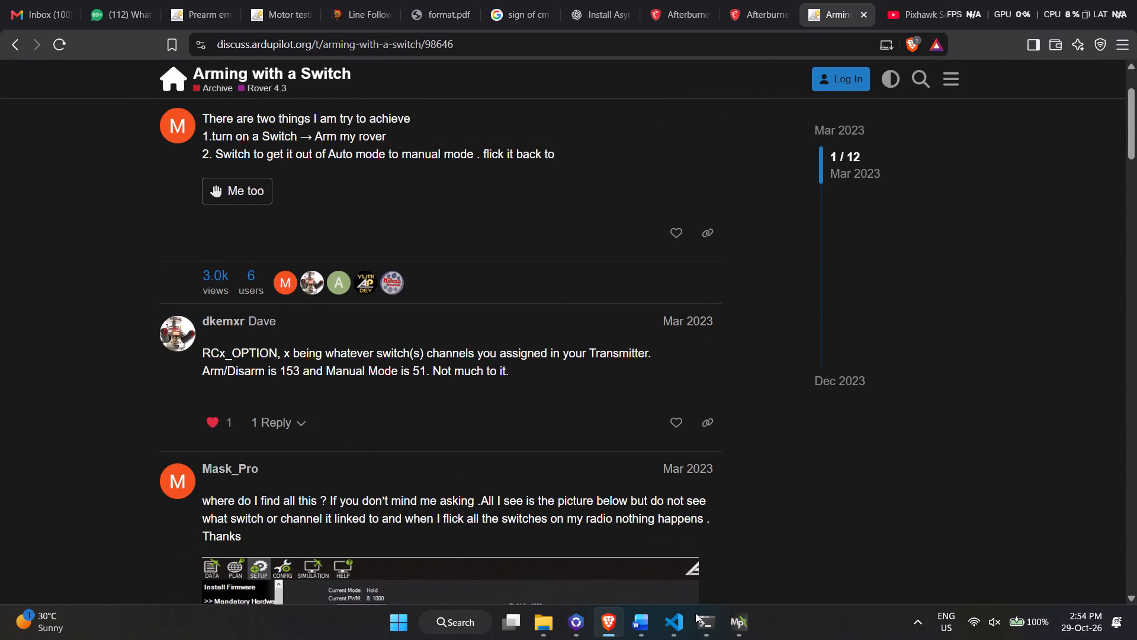
# Switch to Mission Planner and open the Radio Calibration page of the mandatory hardware setup.
pyautogui.click(730, 617)
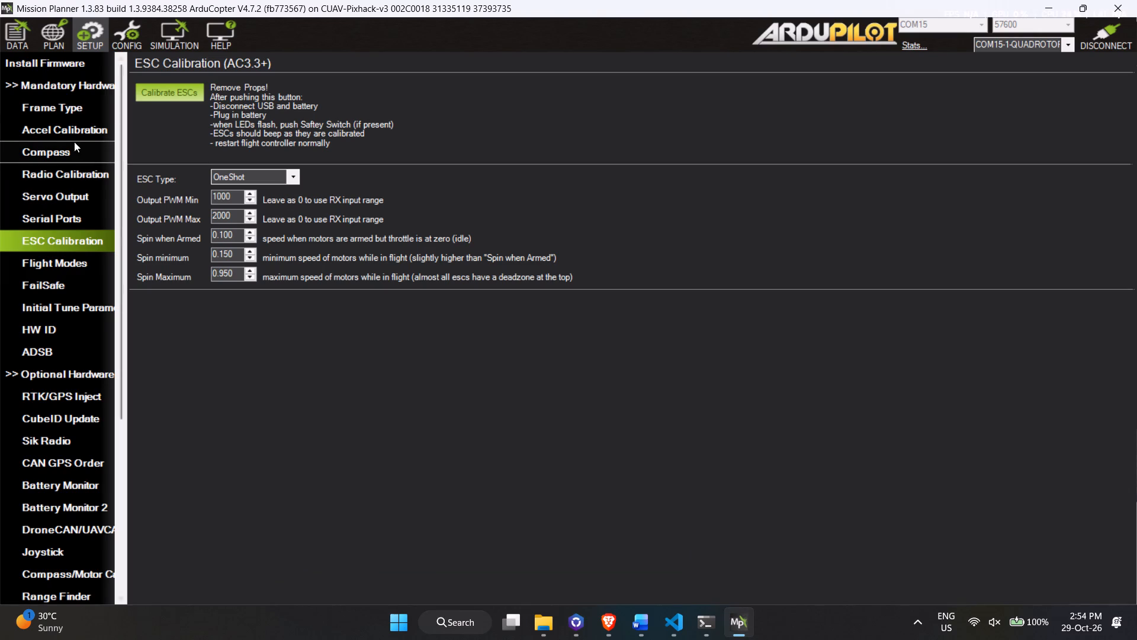
pyautogui.click(92, 169)
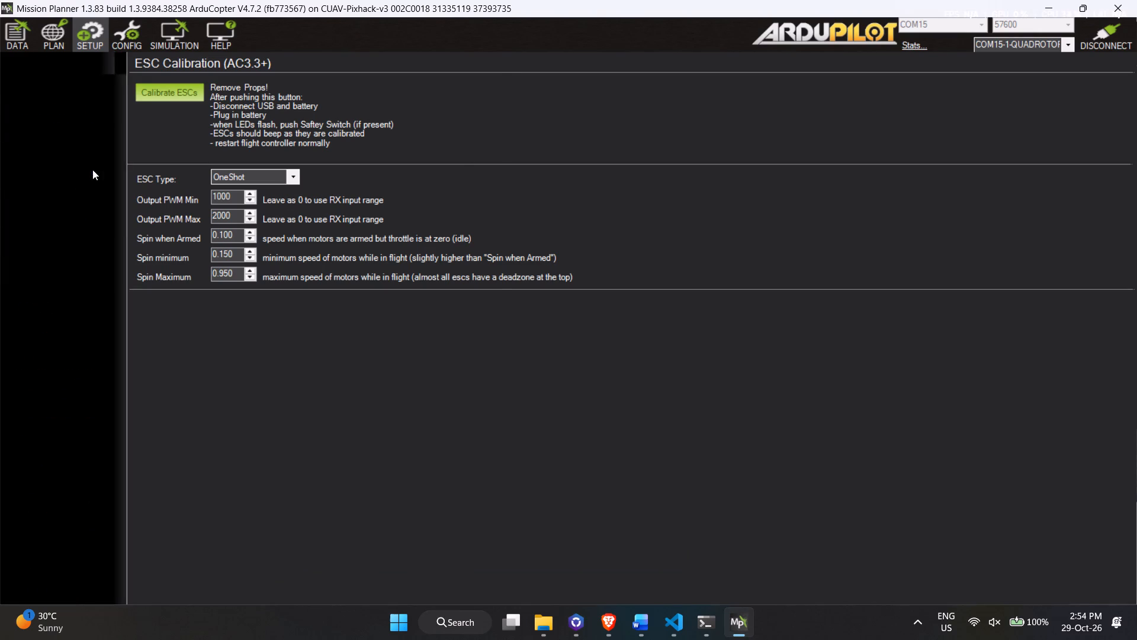
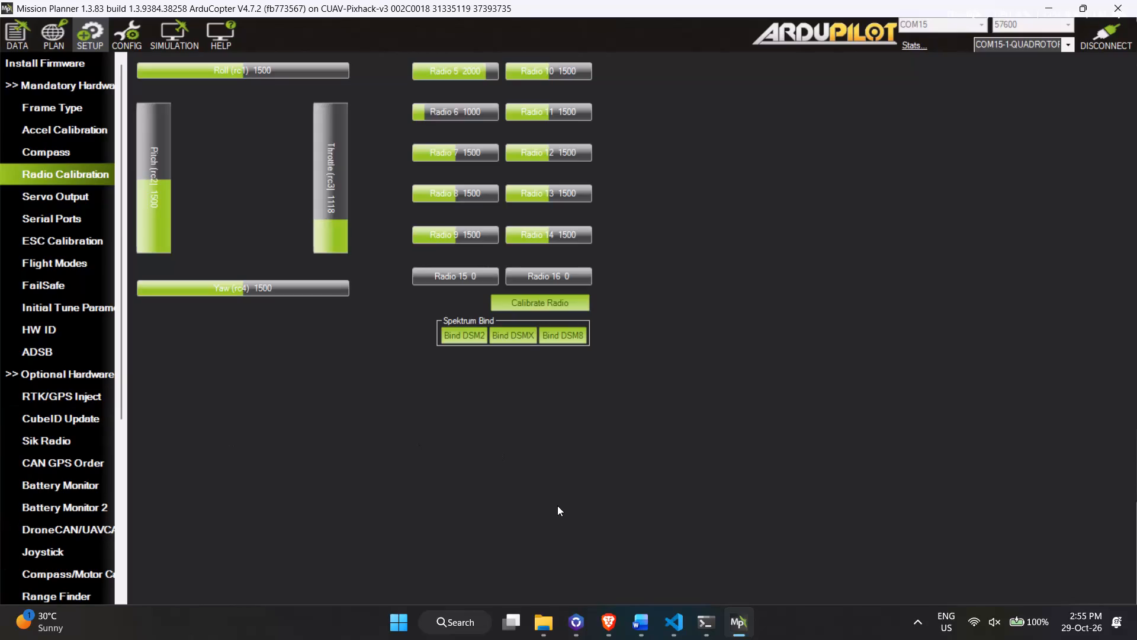
# Switch to the browser and search Google from the YouTube video's tab for "flysky channel 1 is affecting ch5 fs i6".
pyautogui.click(614, 634)
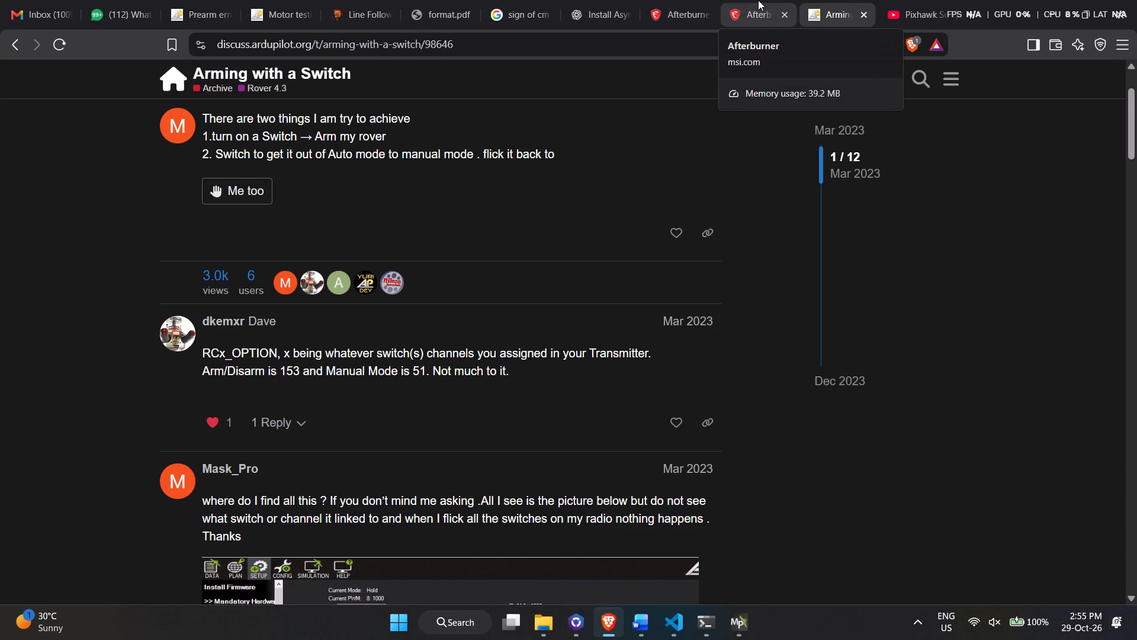
pyautogui.click(884, 13)
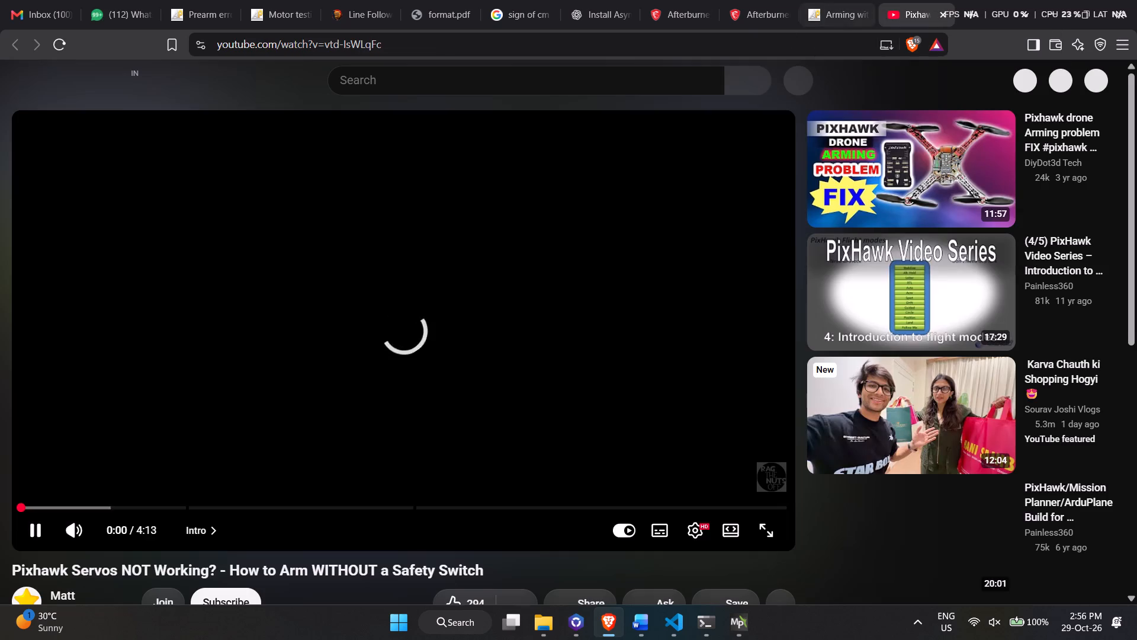
pyautogui.click(773, 40)
pyautogui.write('flysky channel')
pyautogui.press('space')
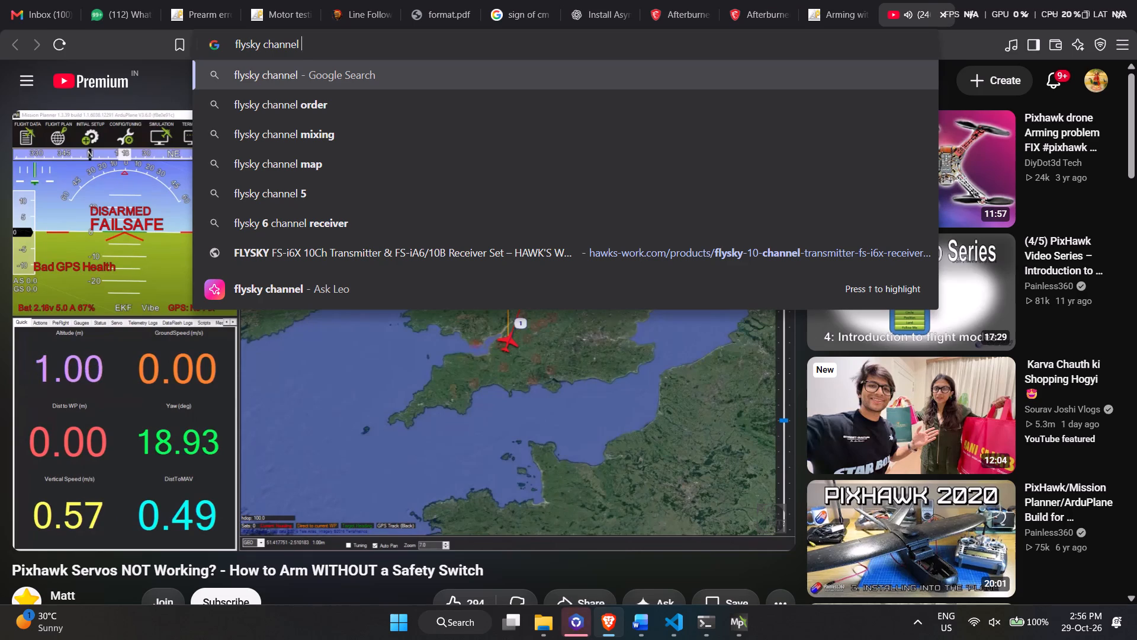
pyautogui.write('ch')
pyautogui.press('BackSpace')
pyautogui.press('BackSpace')
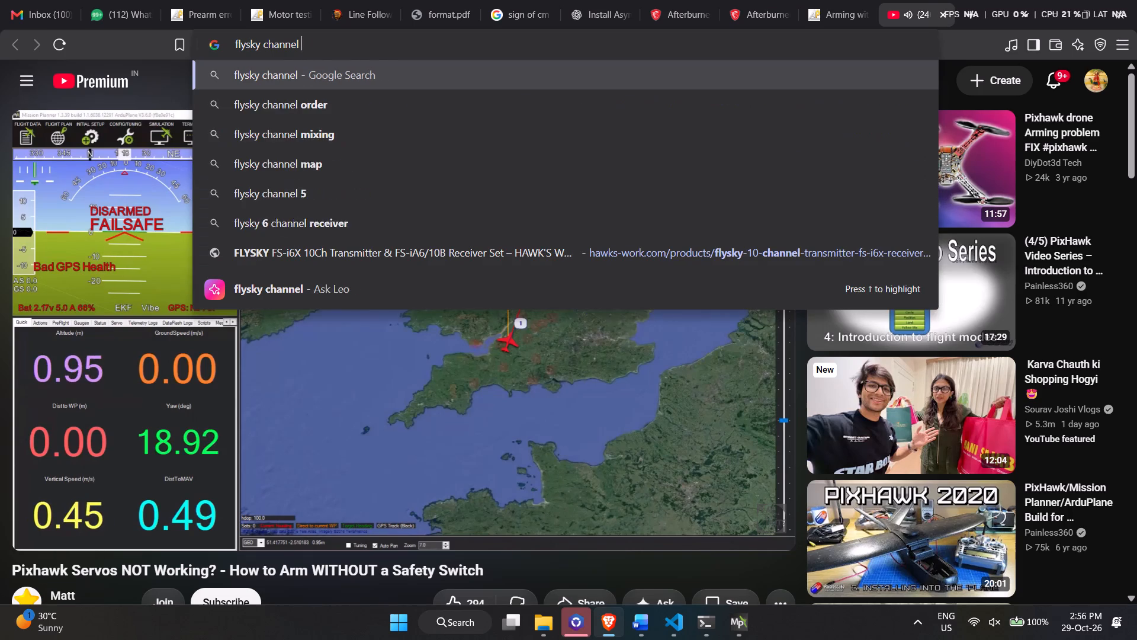
pyautogui.write('1 is affecting')
pyautogui.press('space')
pyautogui.click(773, 40)
pyautogui.press('c')
pyautogui.write('h5 on')
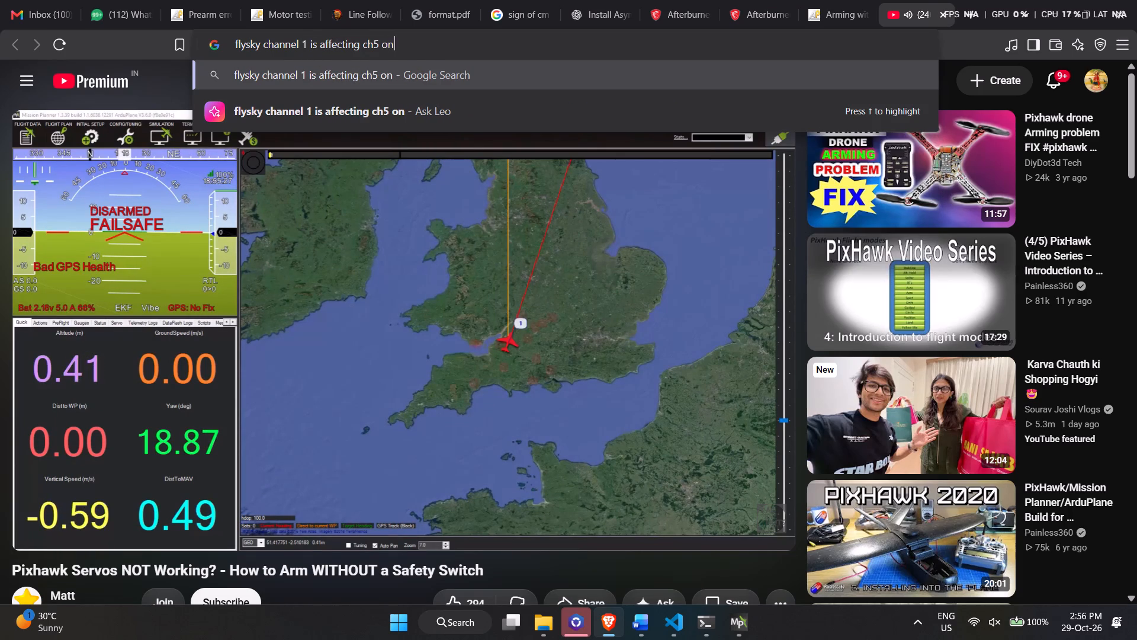
pyautogui.press('space')
pyautogui.press('BackSpace')
pyautogui.press('BackSpace')
pyautogui.press('BackSpace')
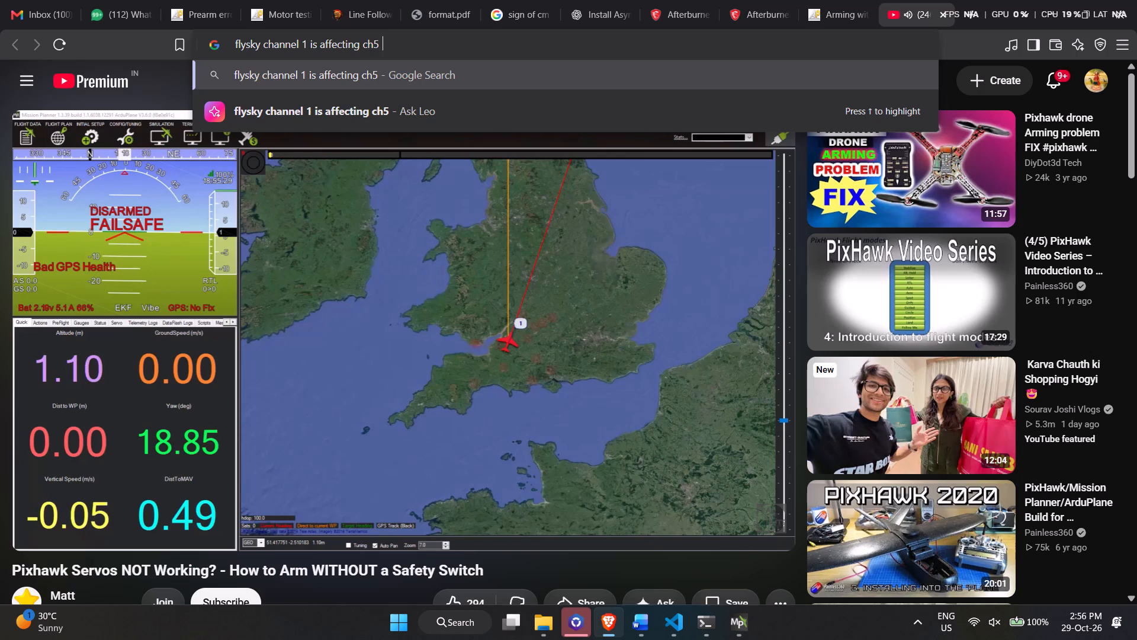
pyautogui.write('fs i6')
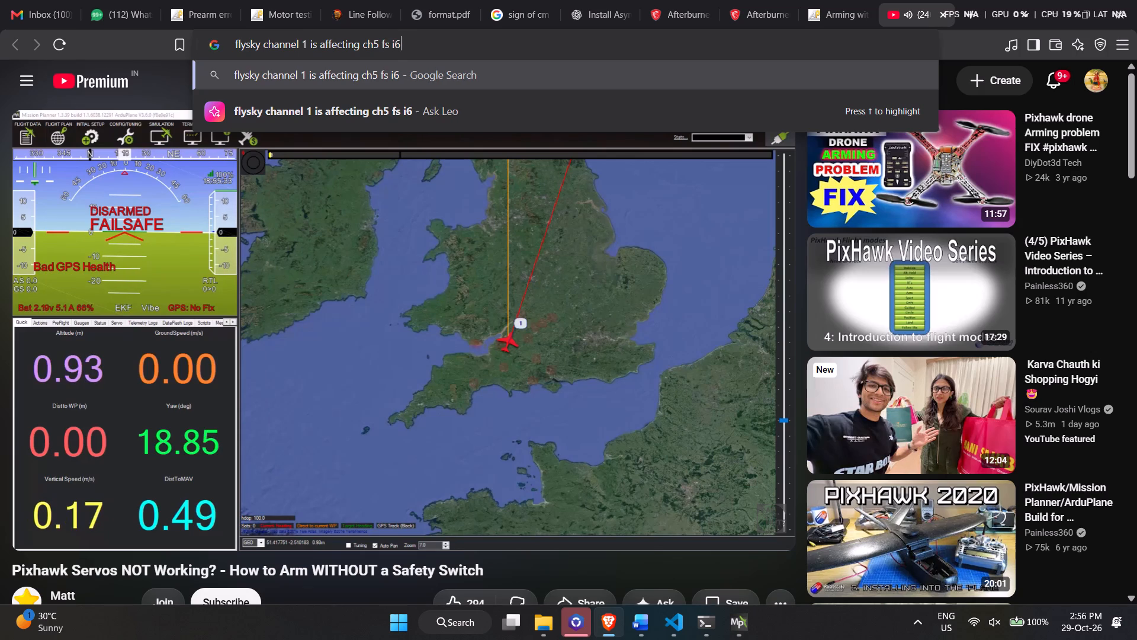
# Run the Google search for "flysky channel 1 is affecting ch5 fs i6" and read the AI Overview's suggested fixes.
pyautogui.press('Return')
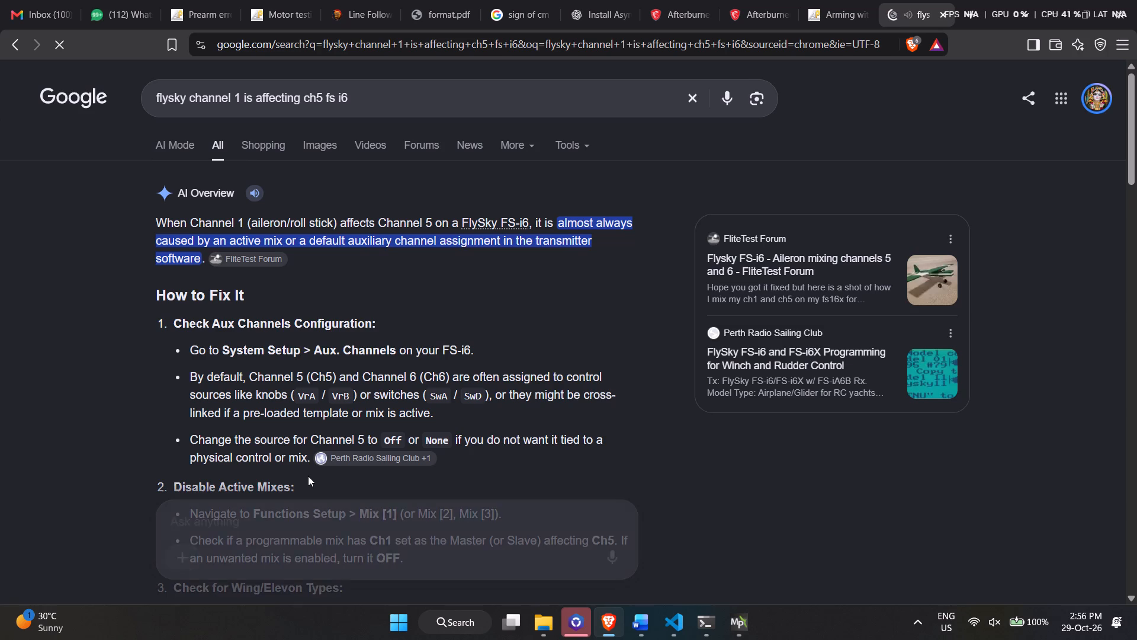
pyautogui.scroll(-4, 308, 476)
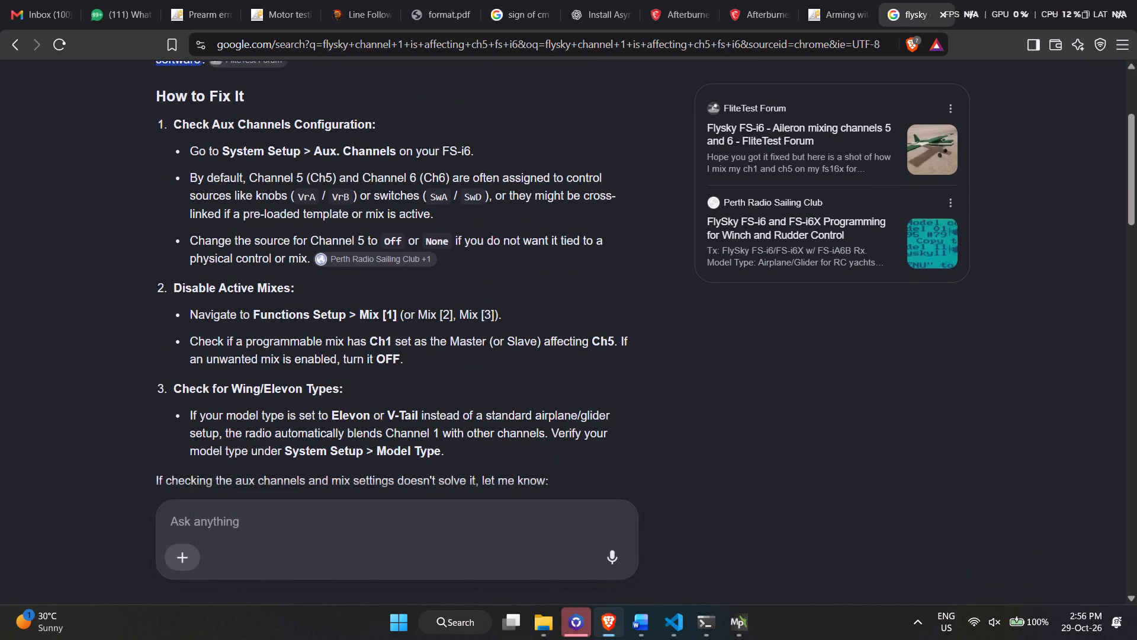
pyautogui.scroll(-1, 308, 476)
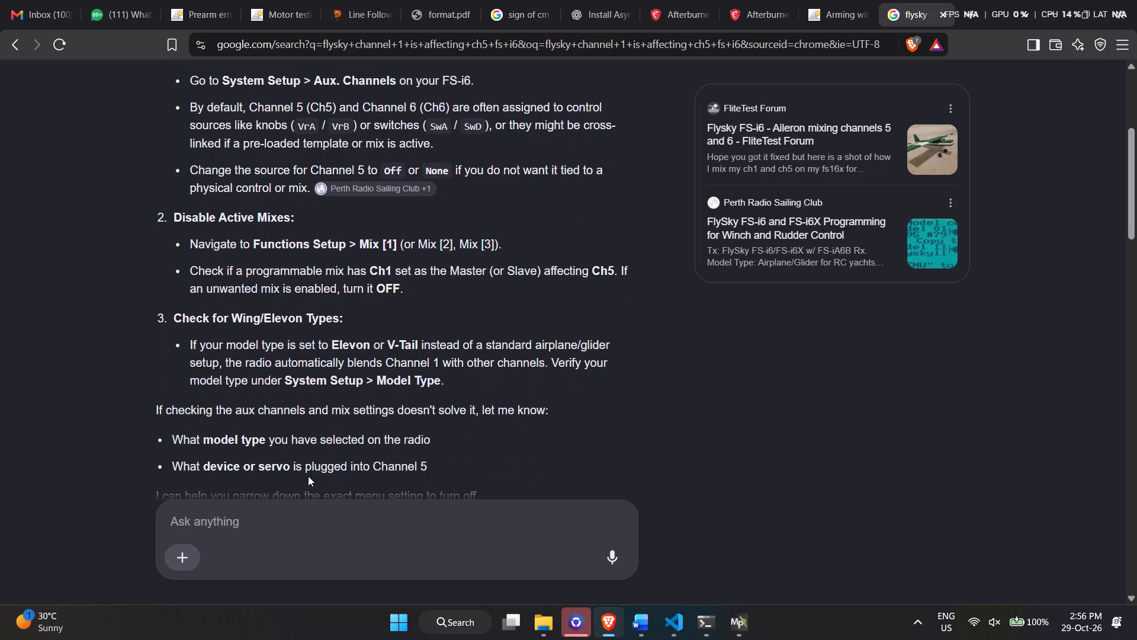
pyautogui.scroll(-3, 308, 476)
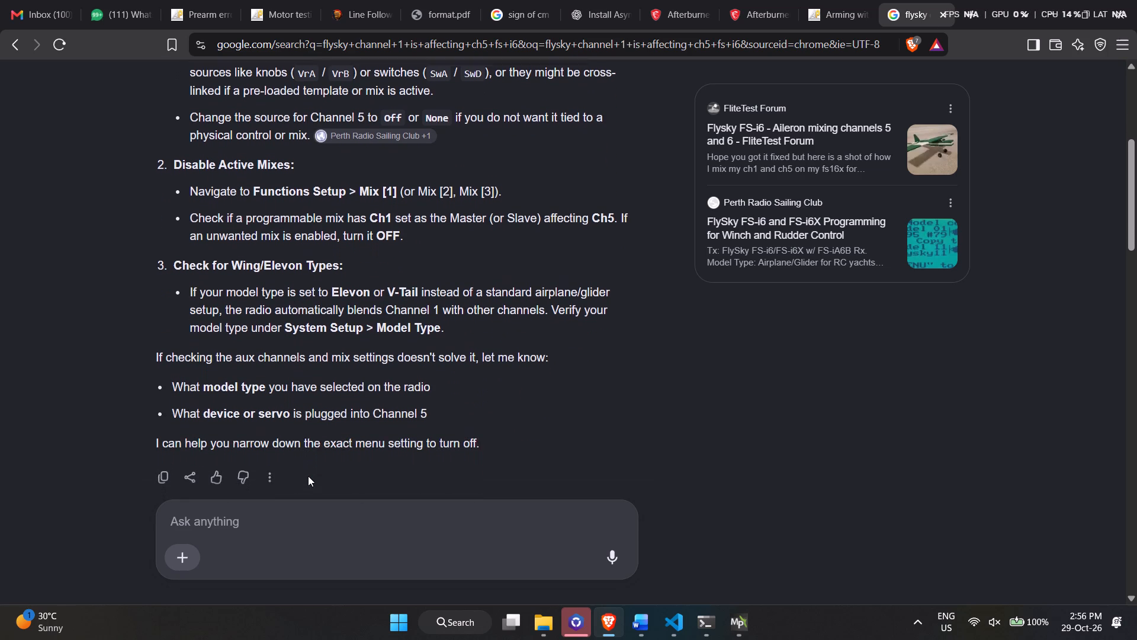
# Open the Facebook DragonFlite 95 post "FlySky FS-I6 Controller Issue with Channel 1" from the results, read it and return to the search results.
pyautogui.scroll(-3, 308, 476)
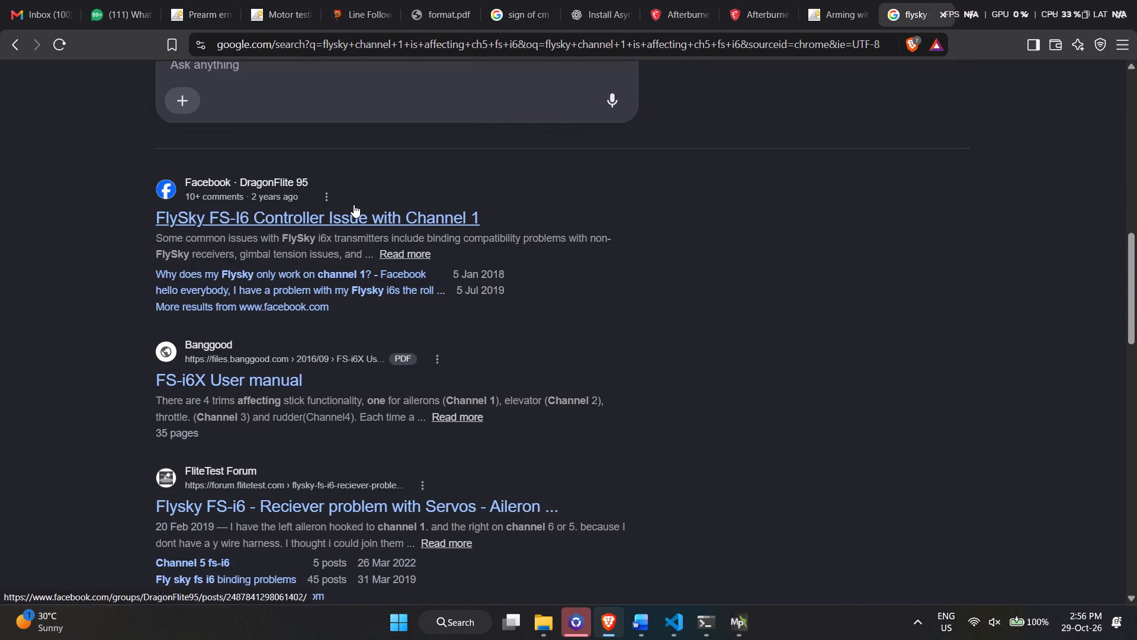
pyautogui.click(352, 211)
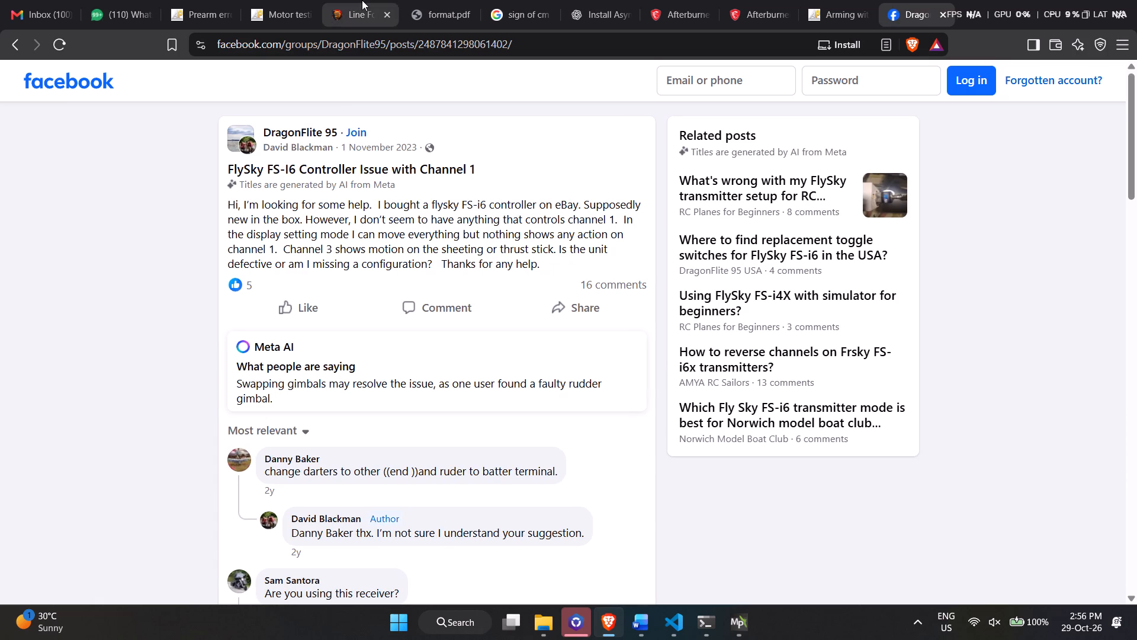
pyautogui.hscroll(8, 391, 193)
# Look through the further search results for pages on FlySky FS-i6 channel and aux switch setup.
pyautogui.scroll(-3, 391, 193)
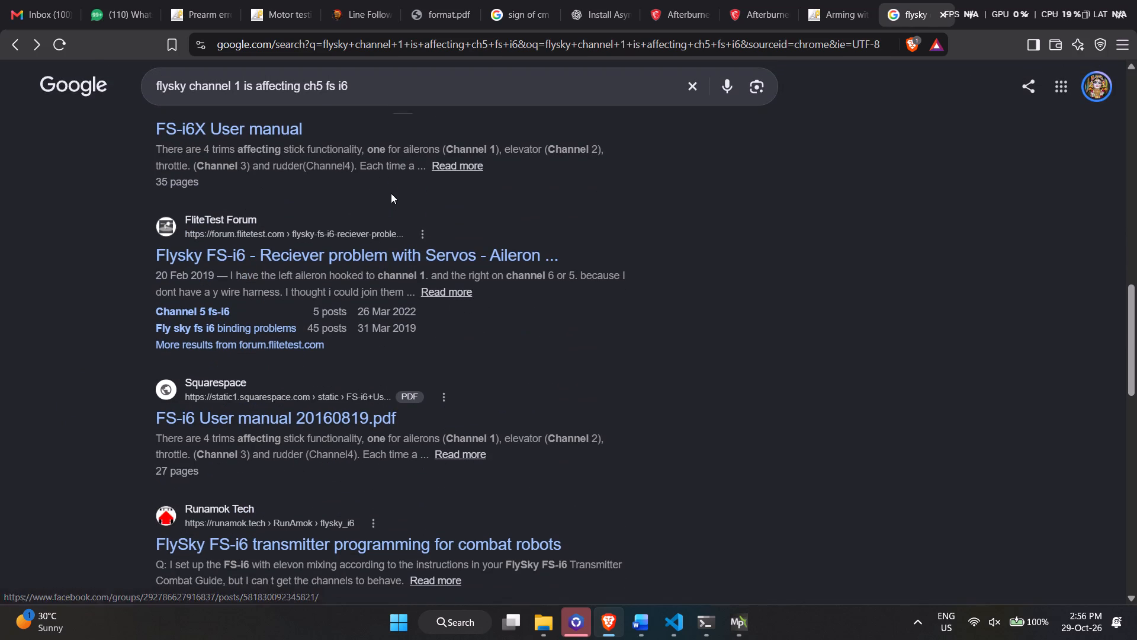
pyautogui.scroll(-6, 391, 193)
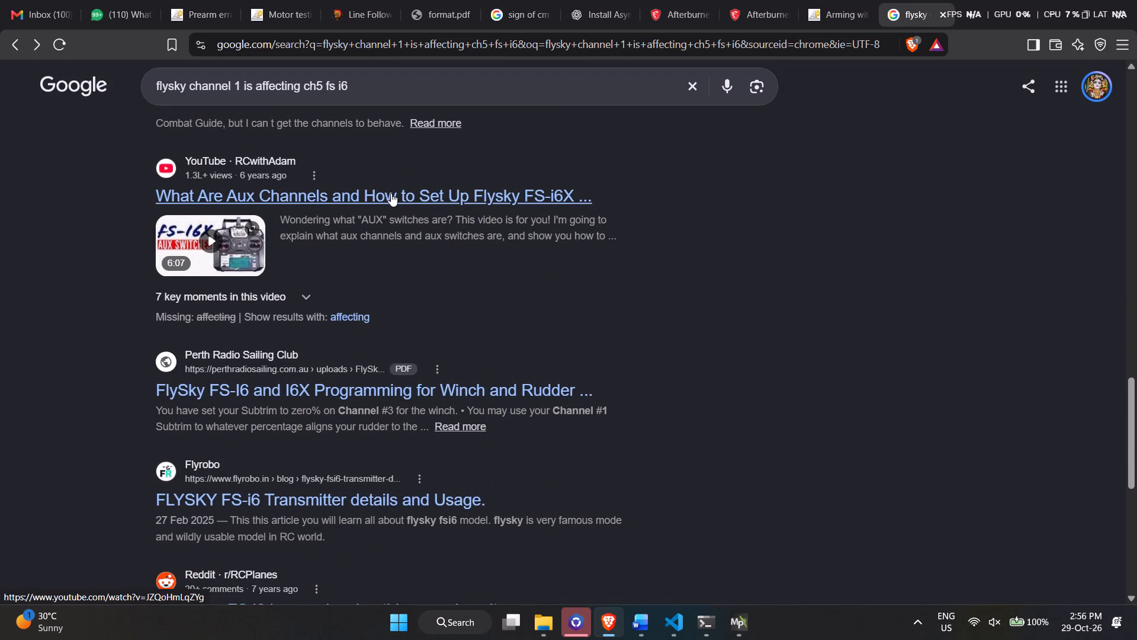
# Open the video "What Are Aux Channels and How to Set Up Flysky FS-i6X Aux Switches" and watch it at 3.0 speed through the BetaFlight receiver section.
pyautogui.click(391, 193)
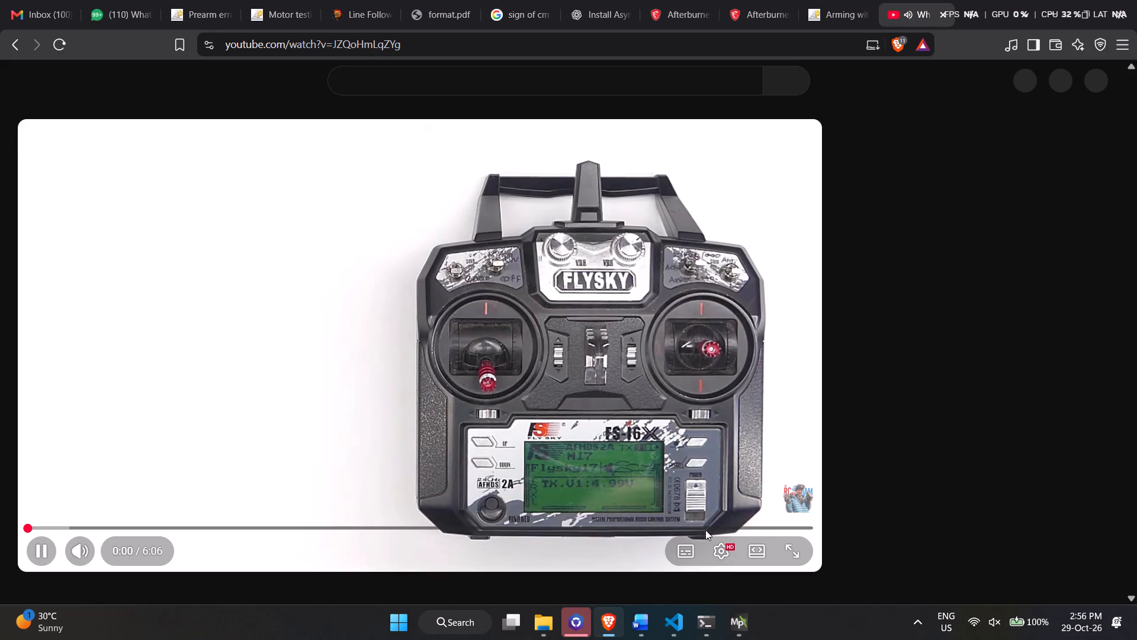
pyautogui.click(701, 531)
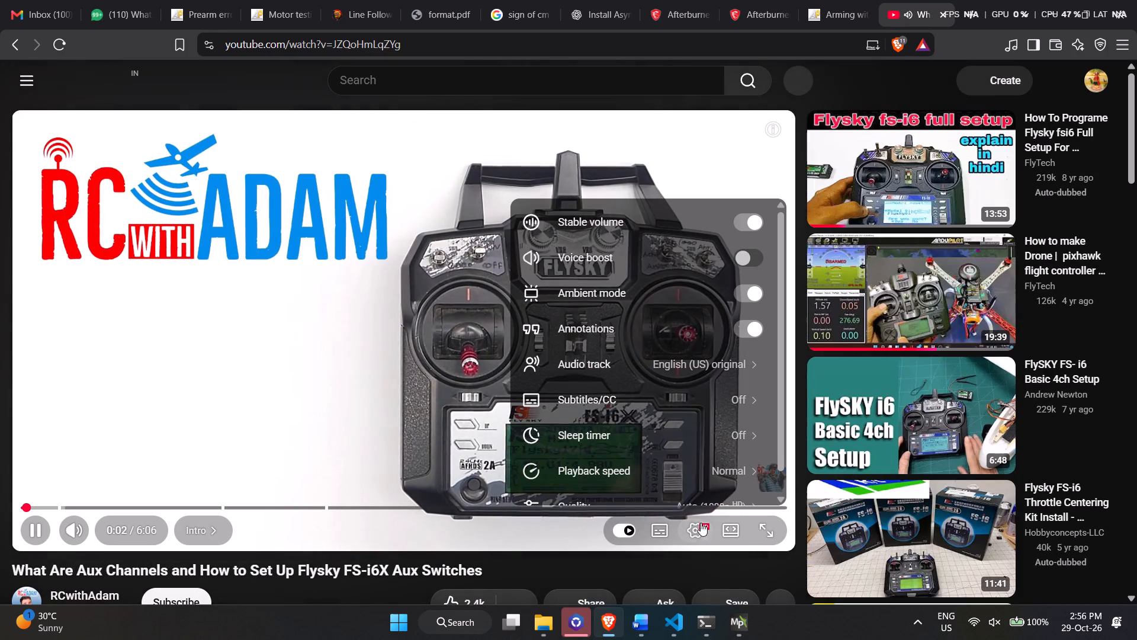
pyautogui.click(702, 475)
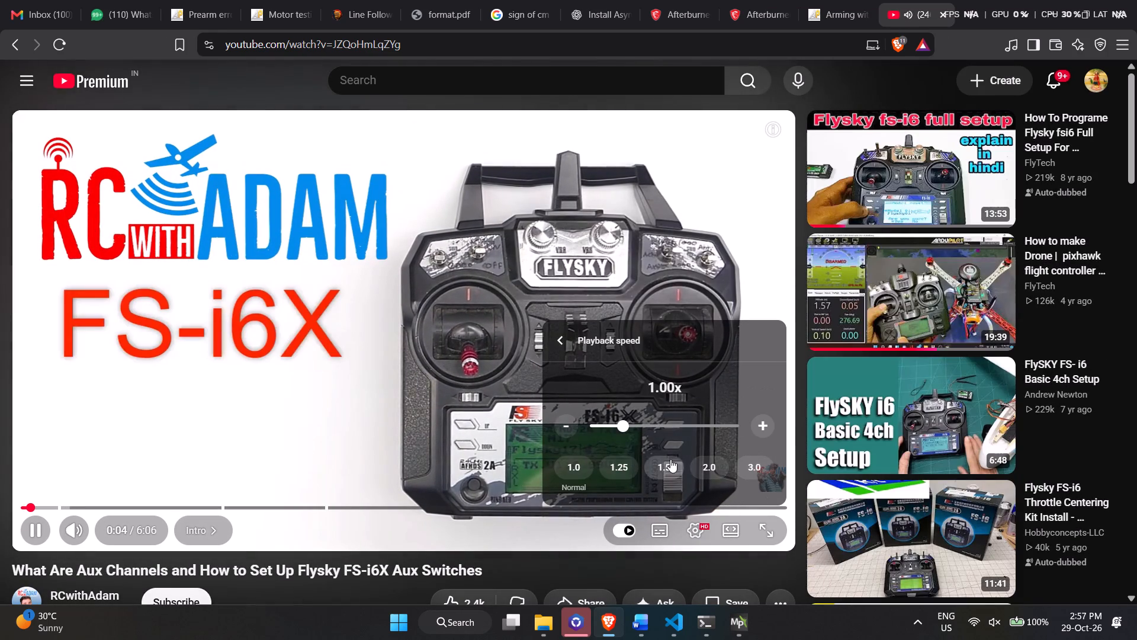
pyautogui.click(698, 460)
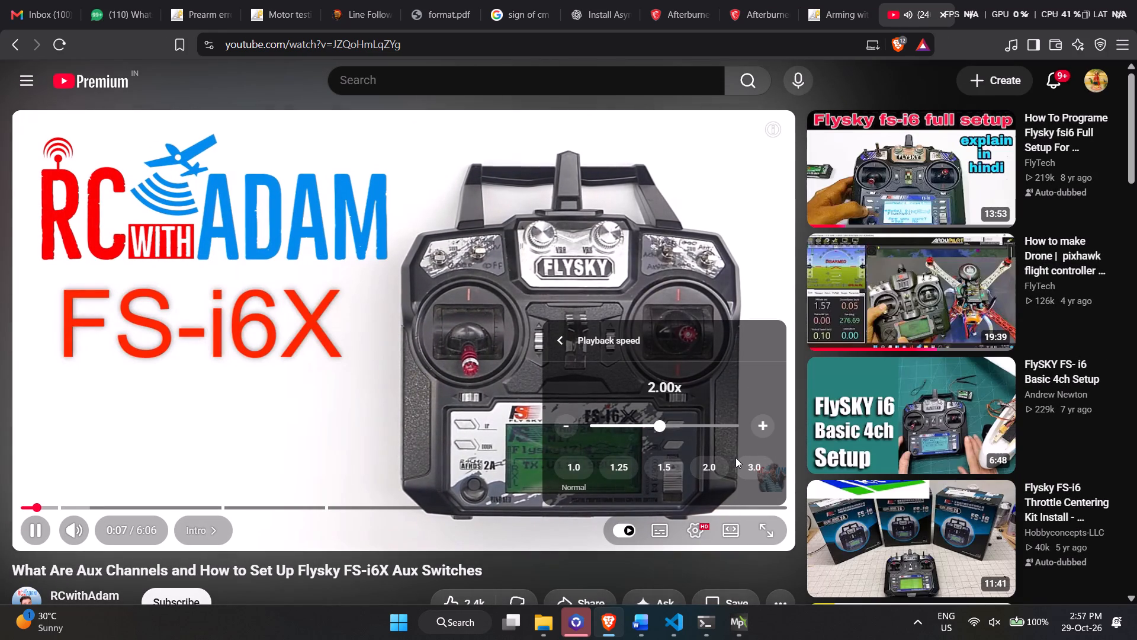
pyautogui.click(750, 463)
pyautogui.click(513, 553)
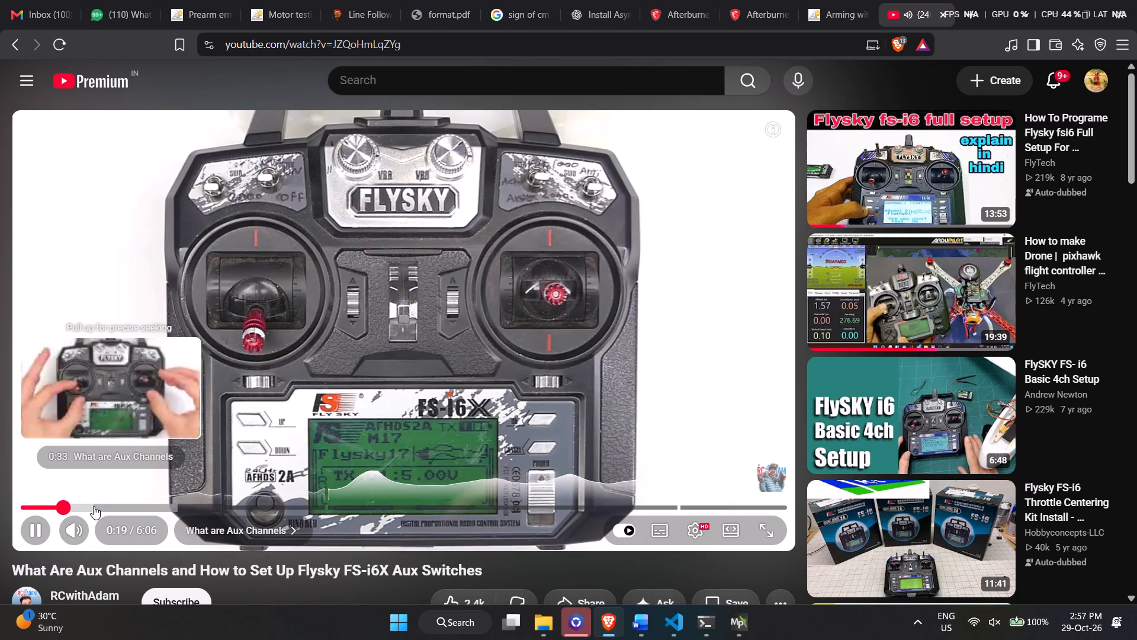
pyautogui.click(94, 506)
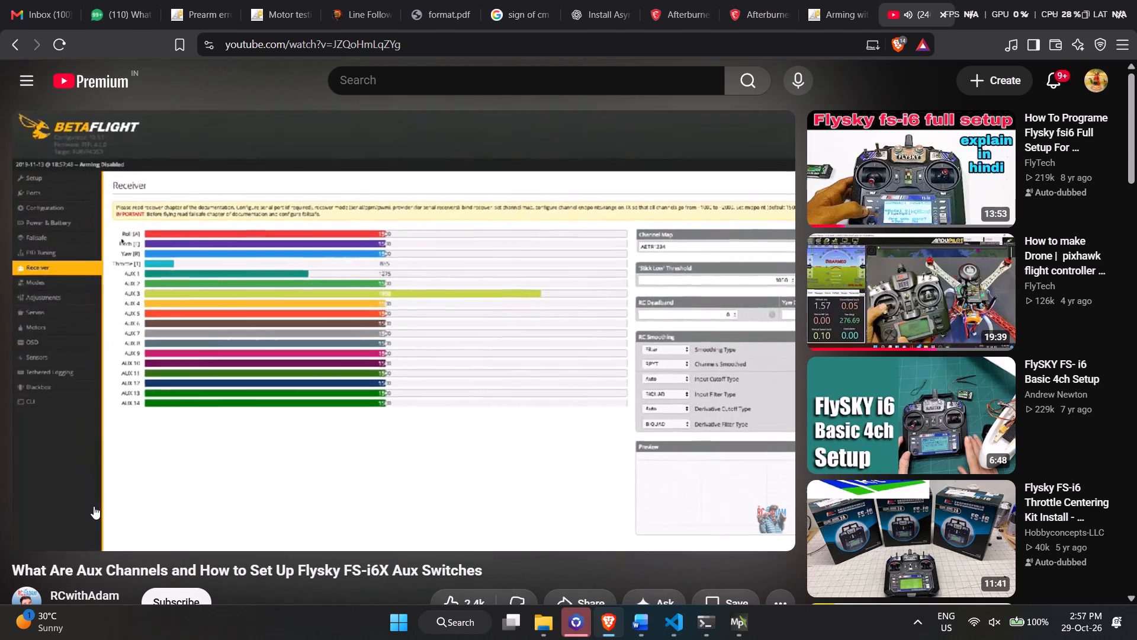
pyautogui.click(401, 359)
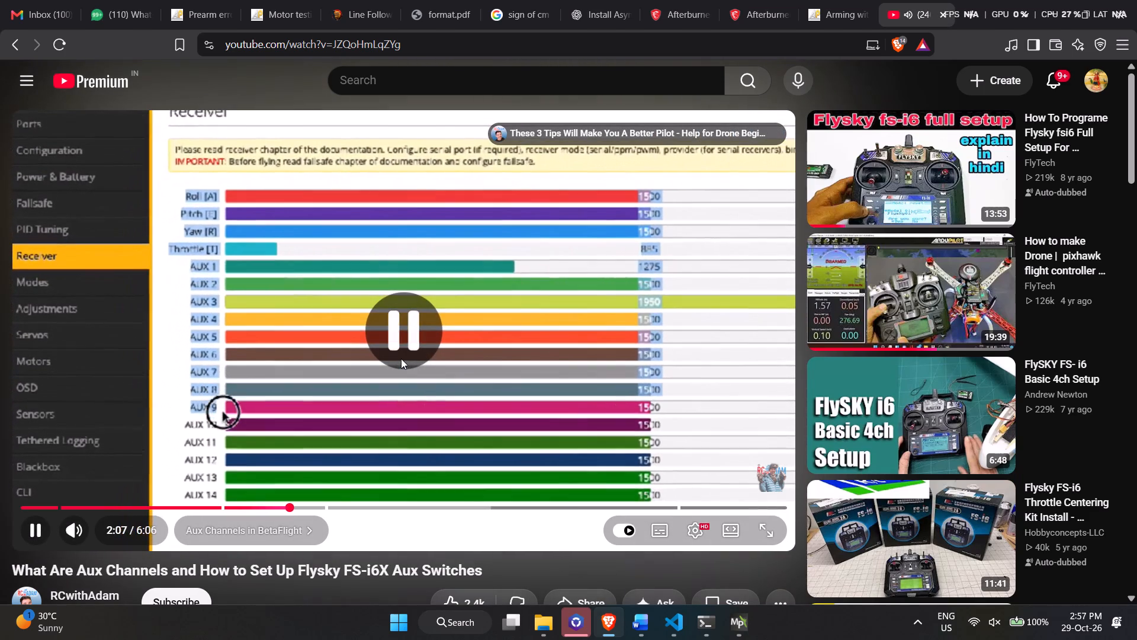
# Switch to Mission Planner and display the RC5 parameter group in the full parameter list.
pyautogui.click(739, 621)
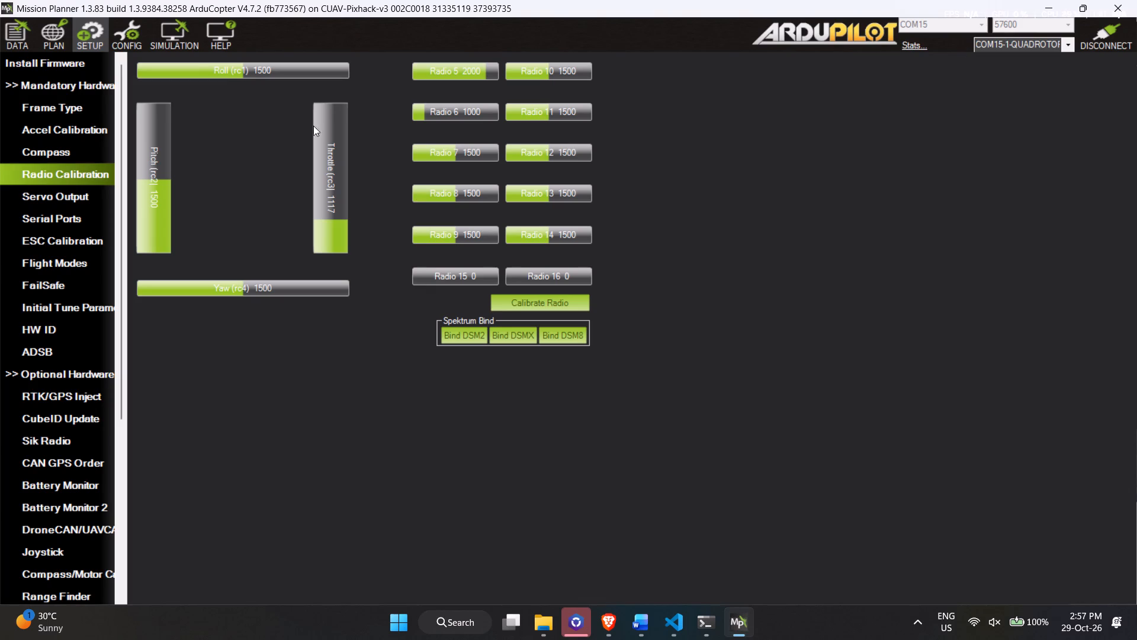
pyautogui.moveTo(146, 33); pyautogui.dragTo(134, 33)
pyautogui.click(134, 33)
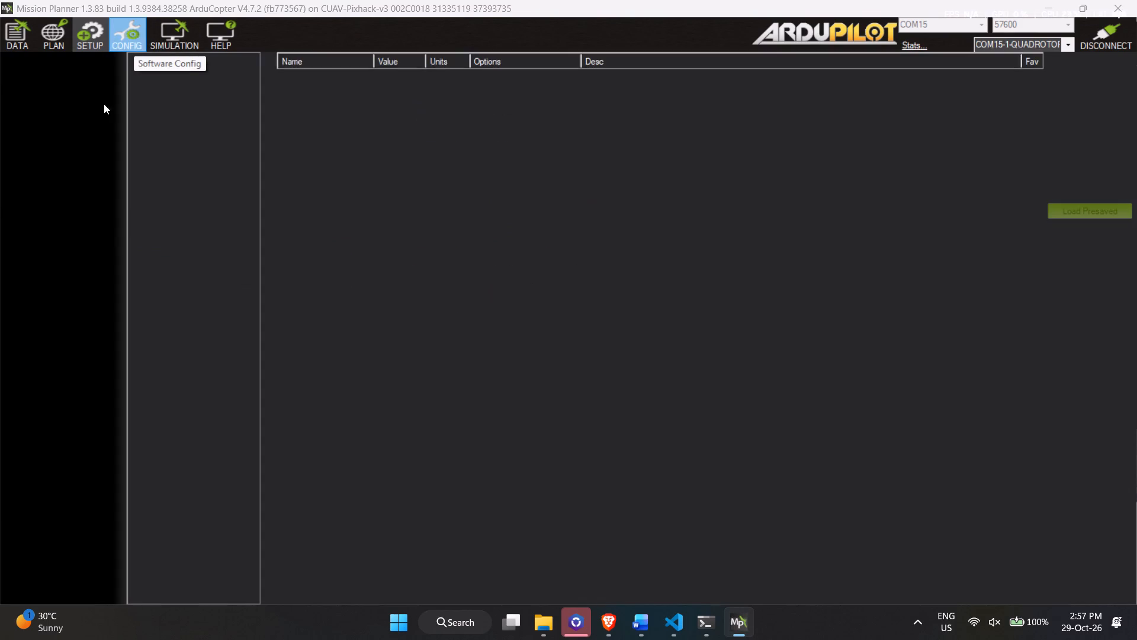
pyautogui.scroll(-5, 192, 391)
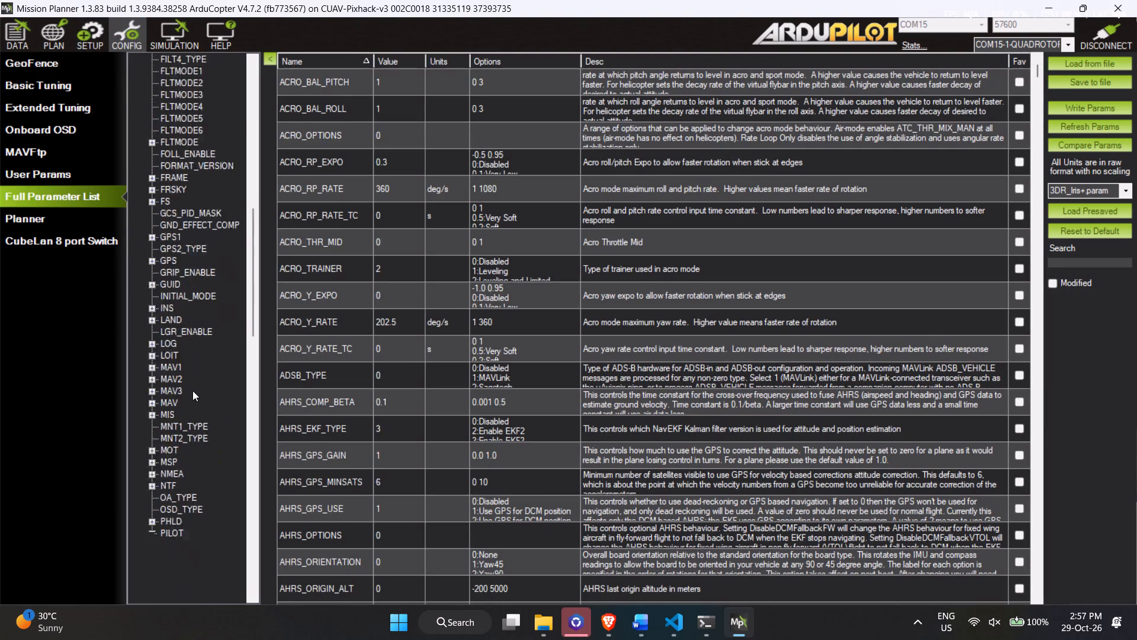
pyautogui.scroll(-2, 192, 391)
pyautogui.scroll(4, 192, 391)
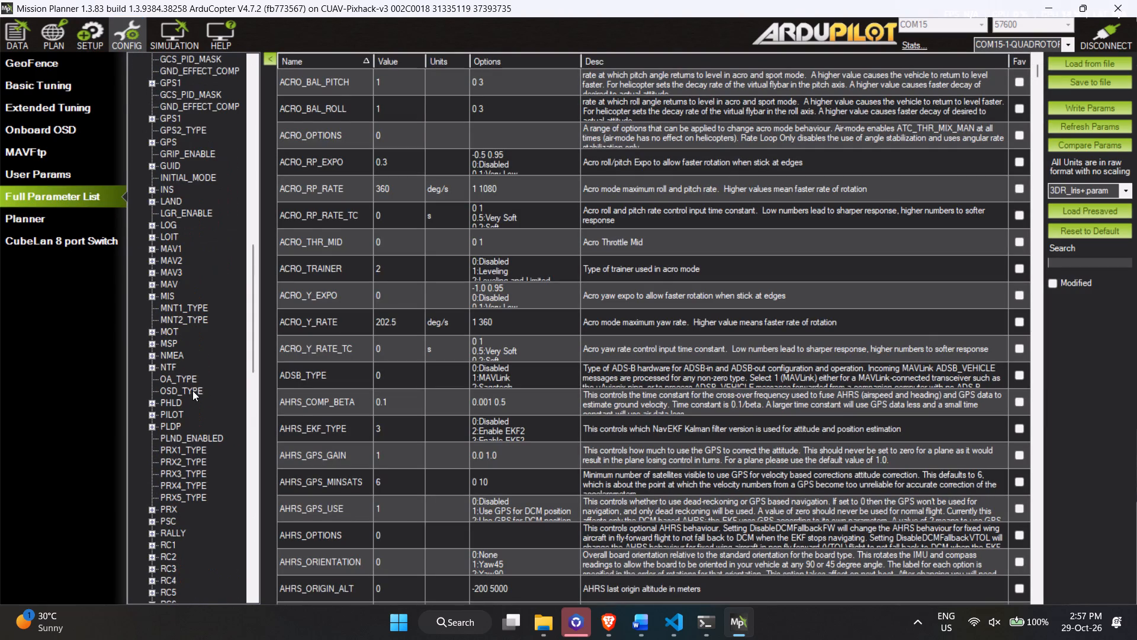
pyautogui.scroll(2, 192, 391)
pyautogui.scroll(-2, 192, 391)
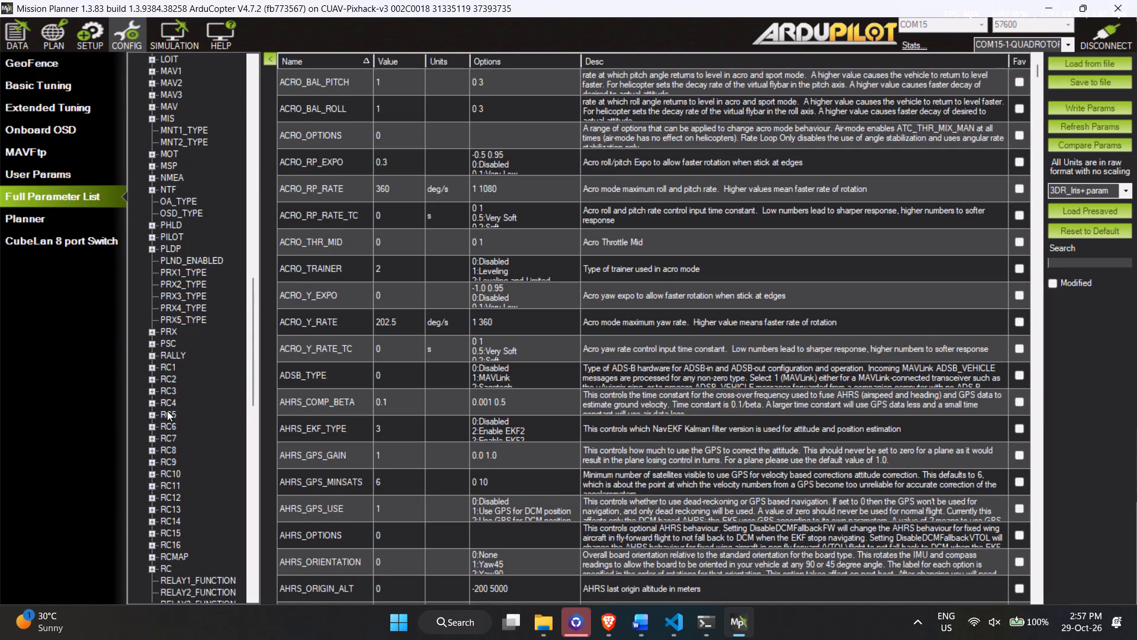
pyautogui.click(167, 411)
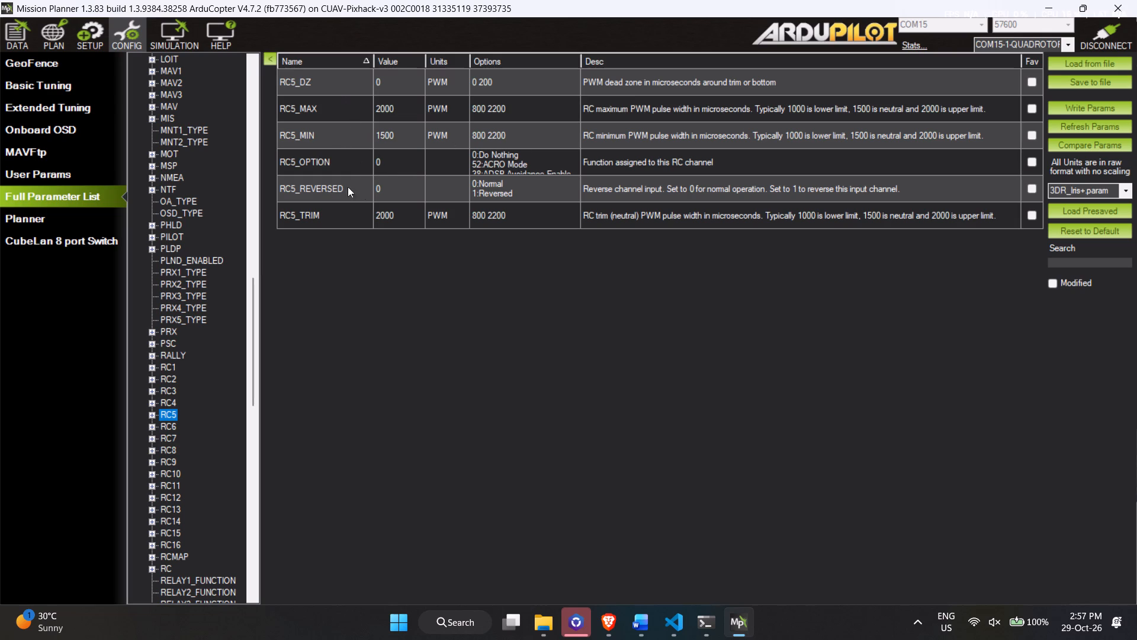
# Set RC5_OPTION to 153 (ArmDisarm) and write the parameter change to the flight controller.
pyautogui.click(396, 163)
pyautogui.doubleClick(396, 163)
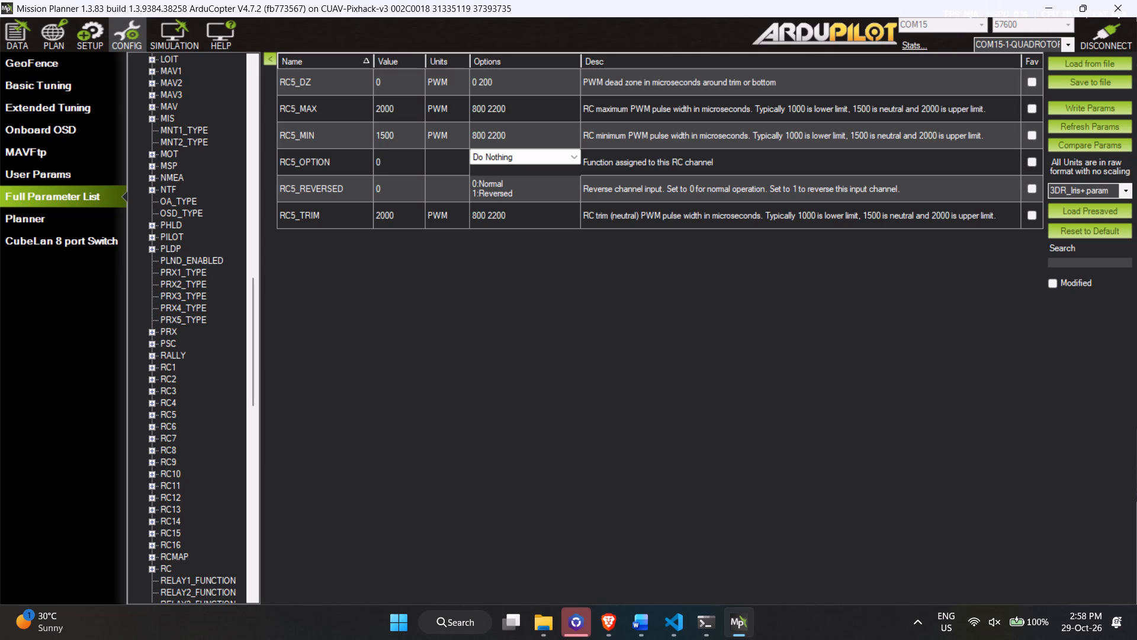
pyautogui.write('153')
pyautogui.click(638, 284)
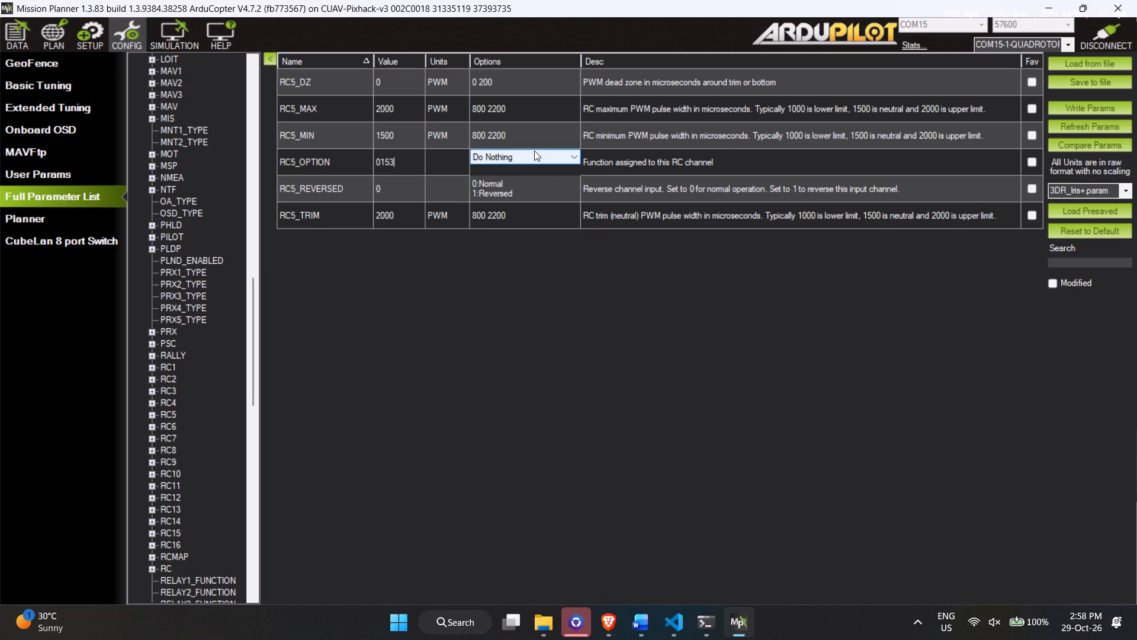
pyautogui.click(533, 151)
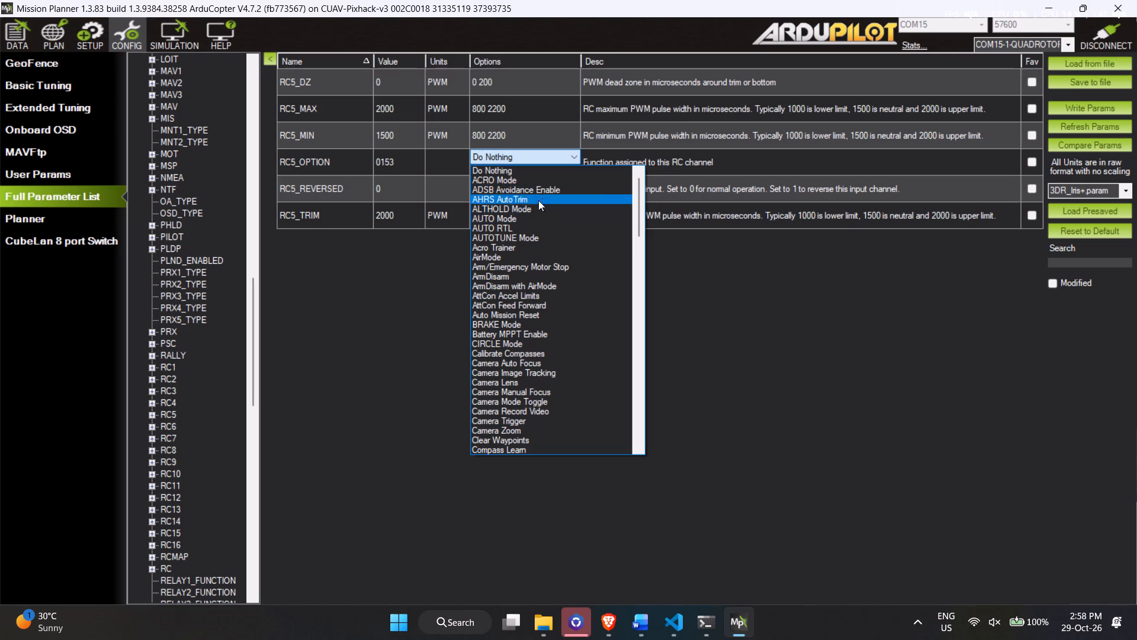
pyautogui.click(522, 275)
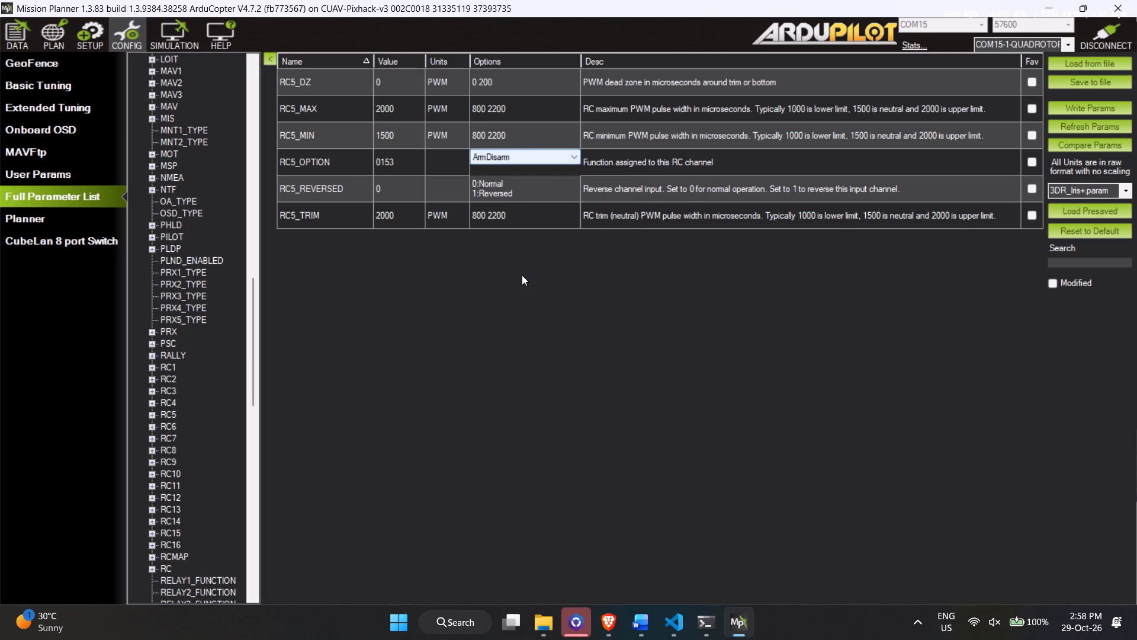
pyautogui.click(1100, 111)
pyautogui.click(656, 354)
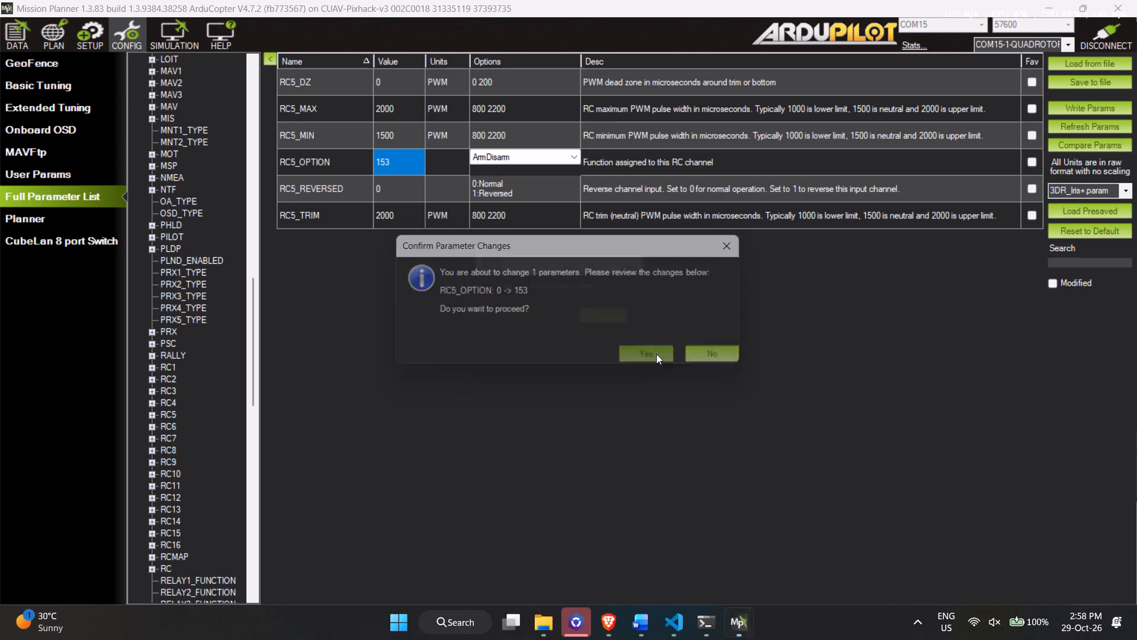
pyautogui.click(627, 326)
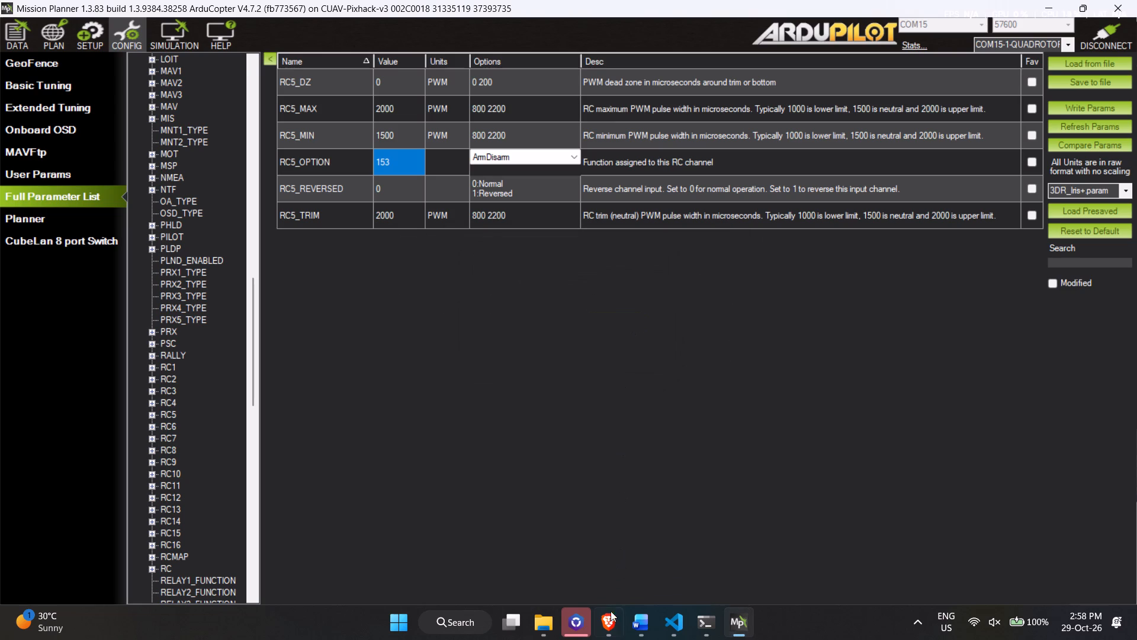
# Return to the Flysky video in the browser and skip ahead to watch how aux switches are set on the transmitter.
pyautogui.click(611, 615)
pyautogui.click(482, 431)
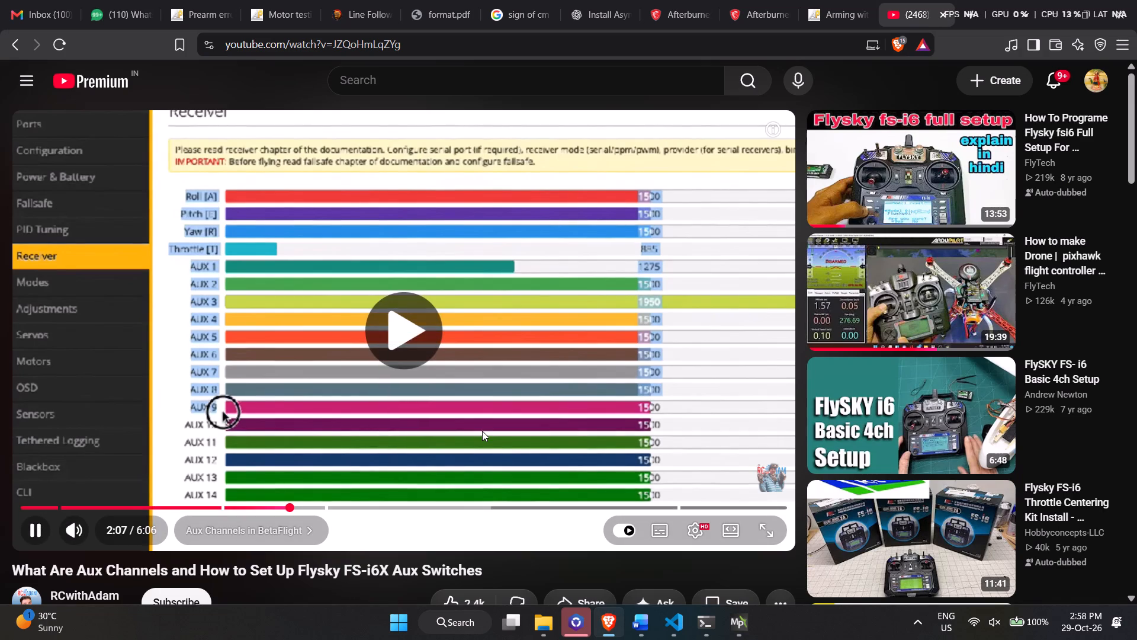
pyautogui.press('Right')
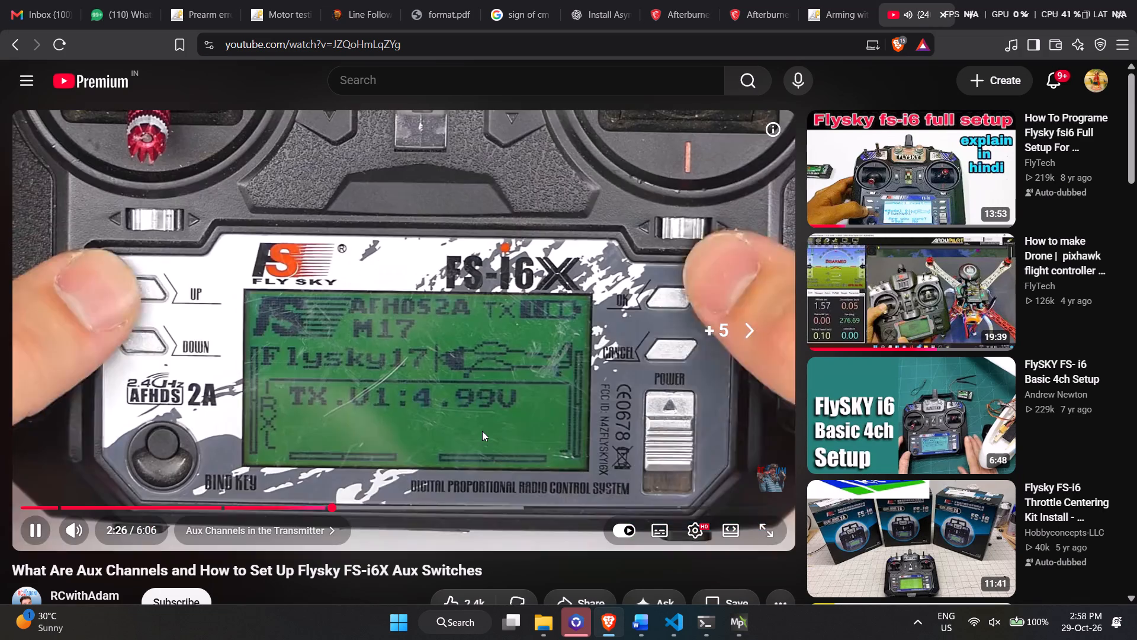
pyautogui.press('Right')
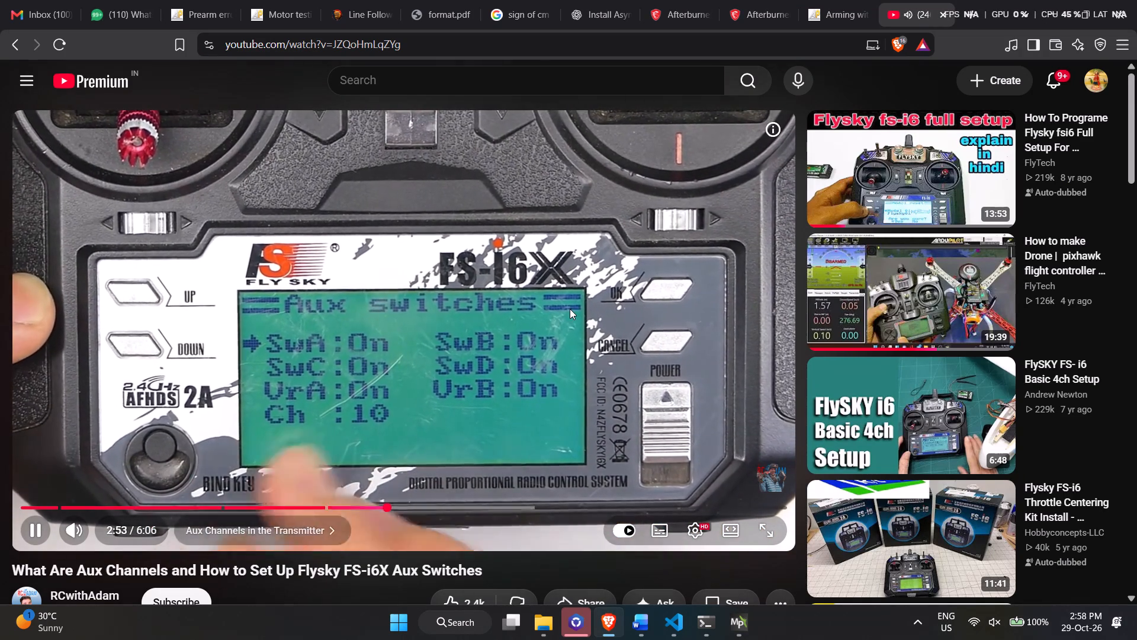
pyautogui.click(570, 309)
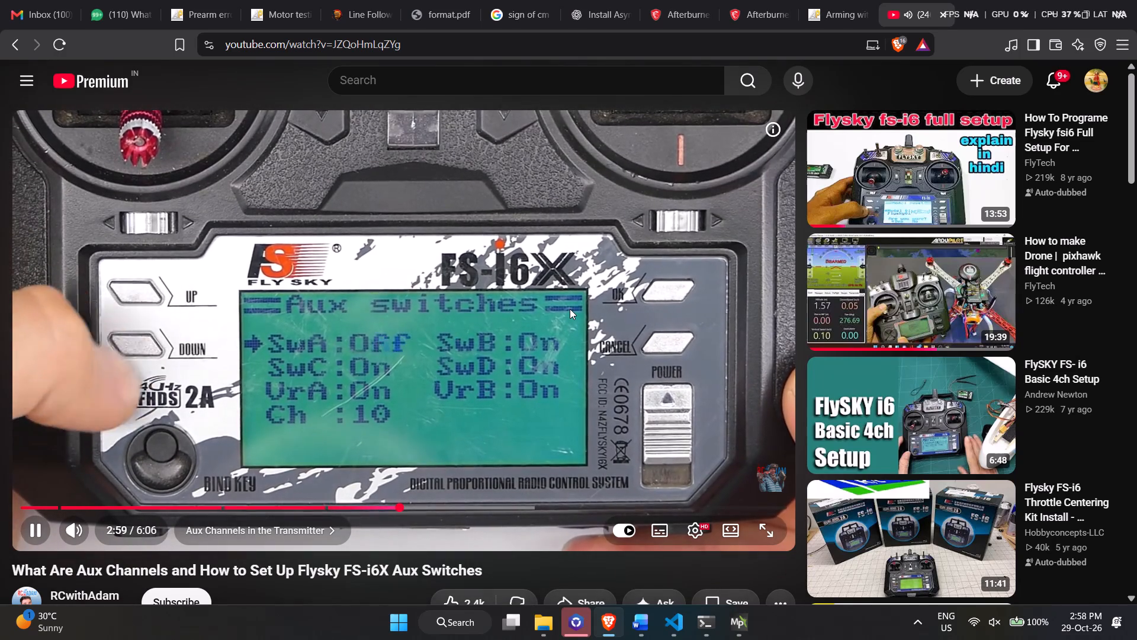
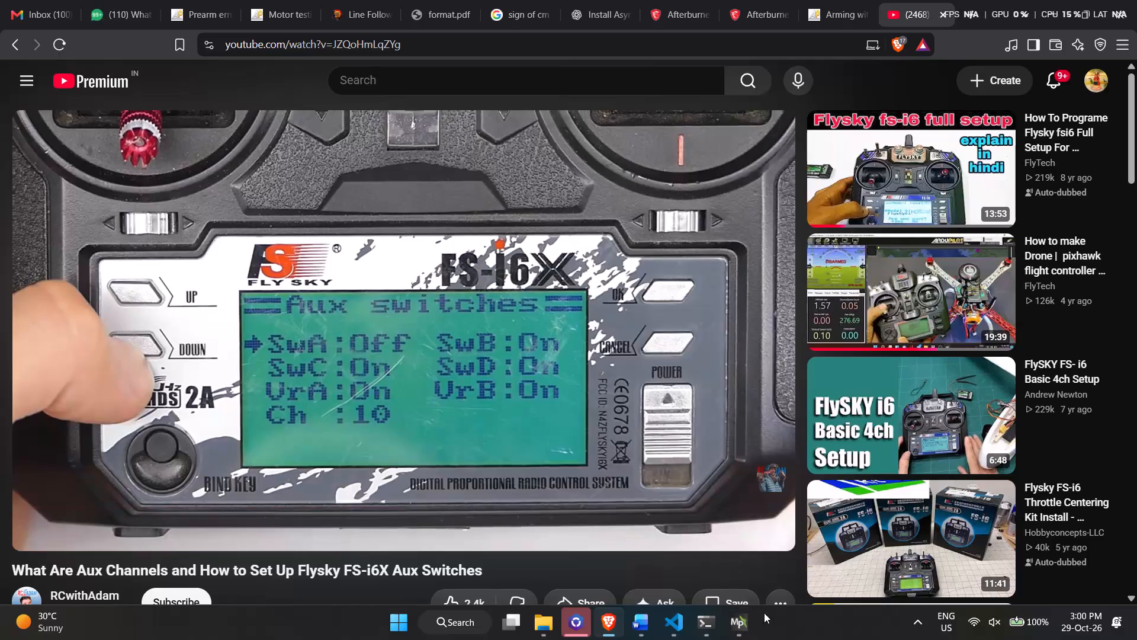
# Switch to Mission Planner and look through the functions available for RC6_OPTION in the RC6 parameter group.
pyautogui.click(742, 616)
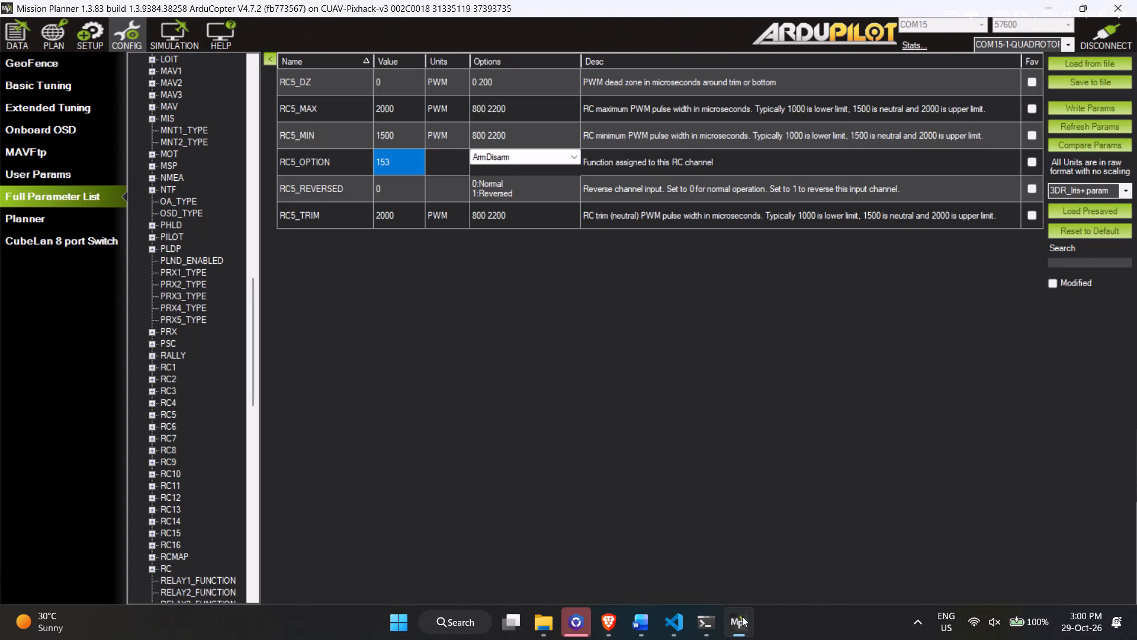
pyautogui.click(579, 315)
pyautogui.click(168, 427)
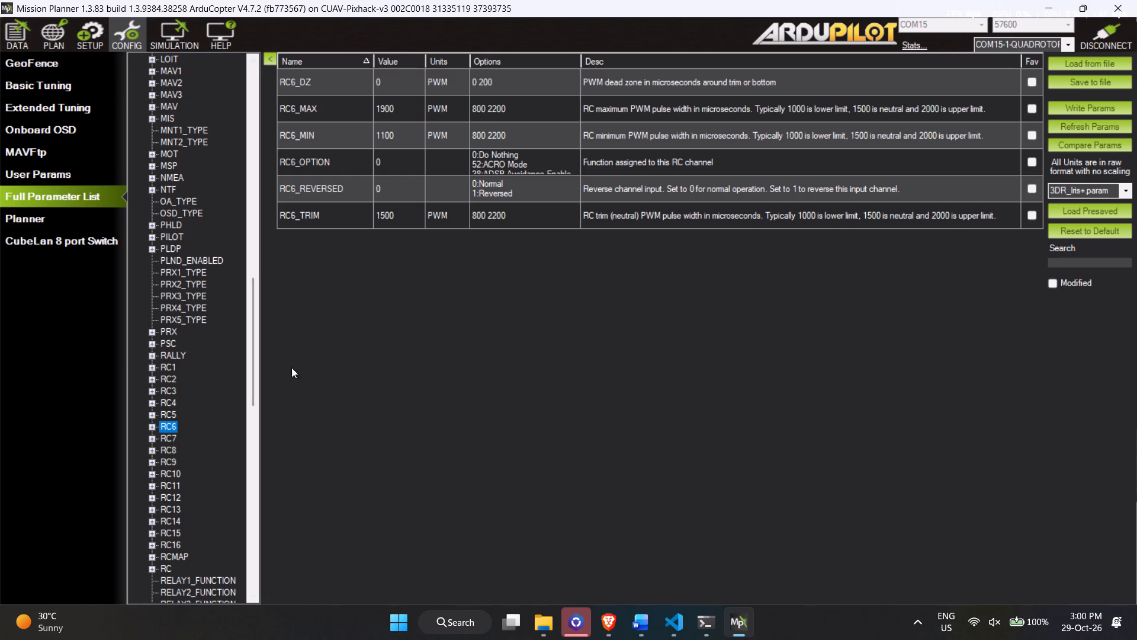
pyautogui.click(487, 156)
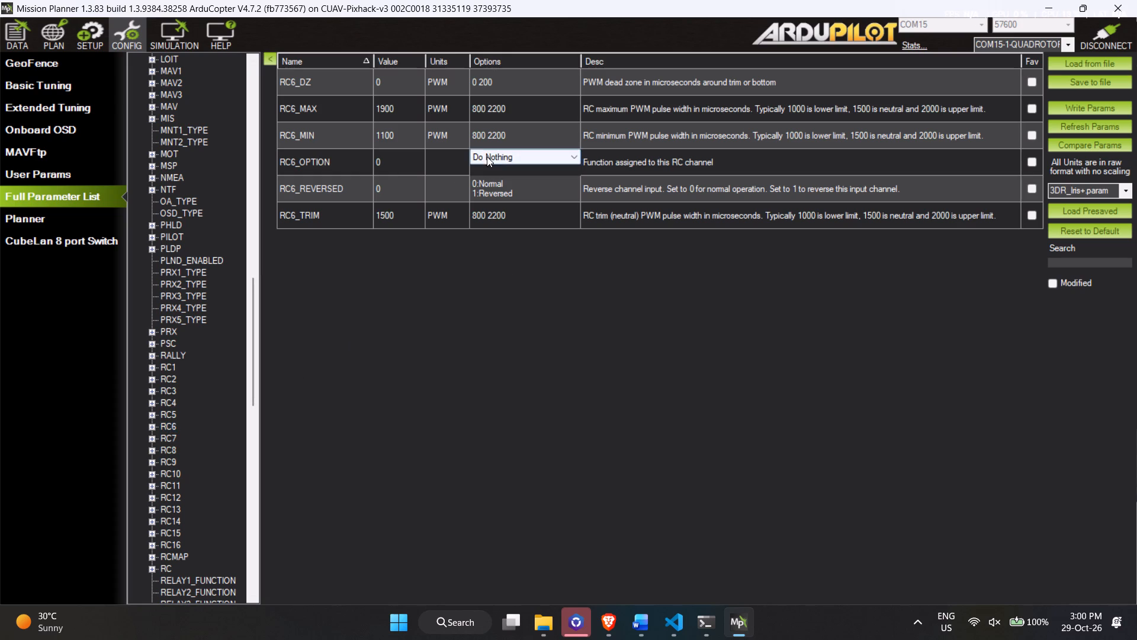
pyautogui.click(503, 156)
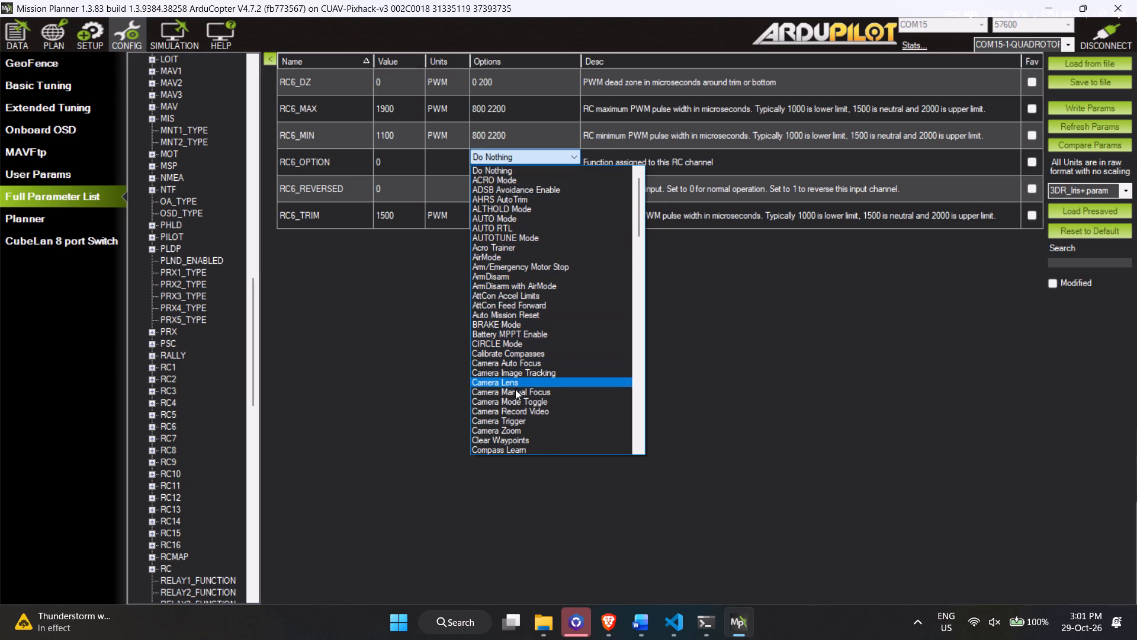
pyautogui.scroll(-3, 543, 352)
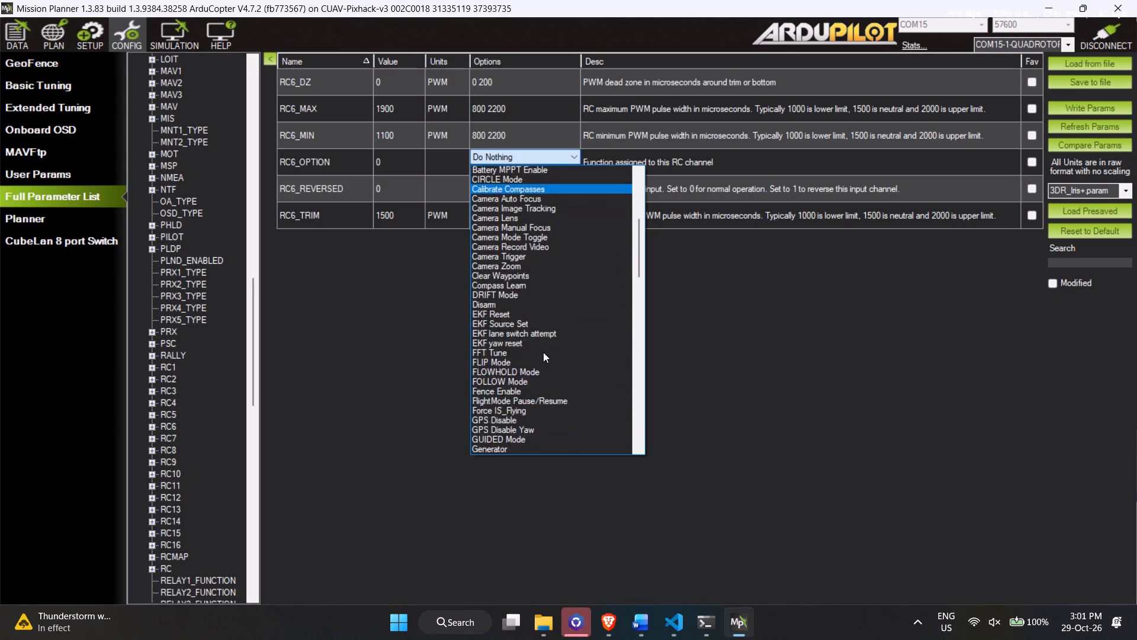
pyautogui.scroll(-3, 543, 352)
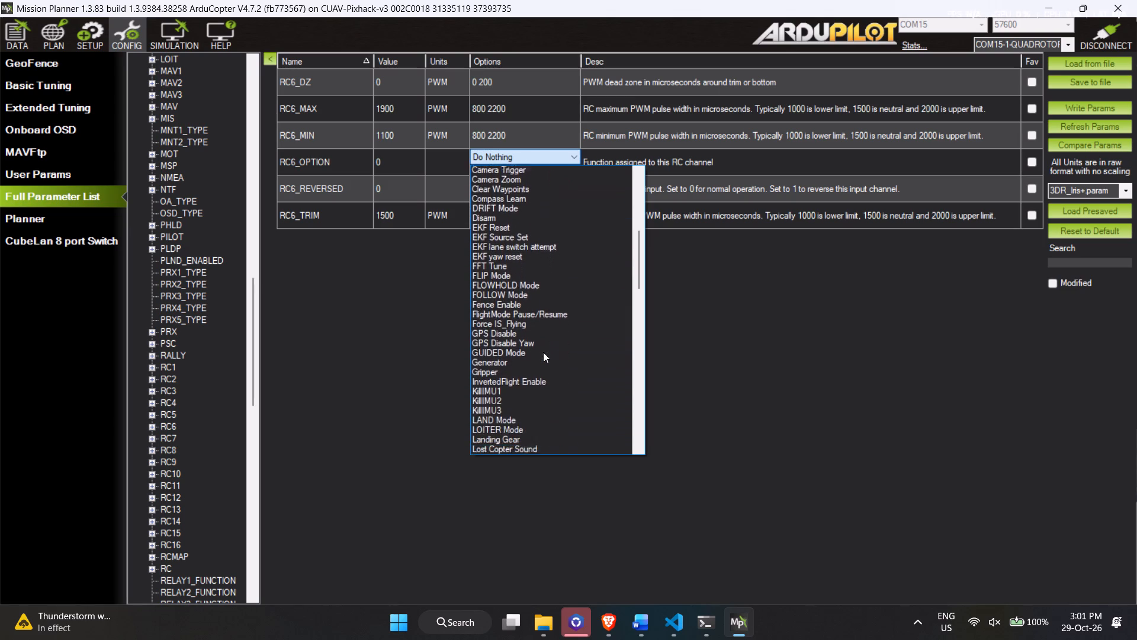
pyautogui.scroll(-18, 543, 352)
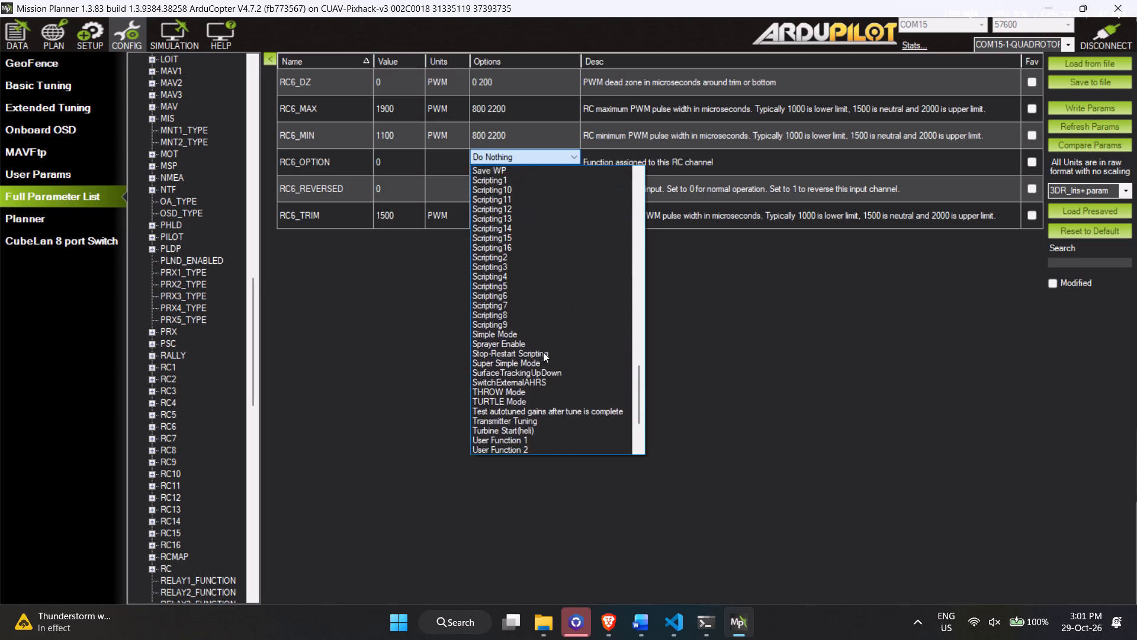
pyautogui.scroll(-19, 543, 352)
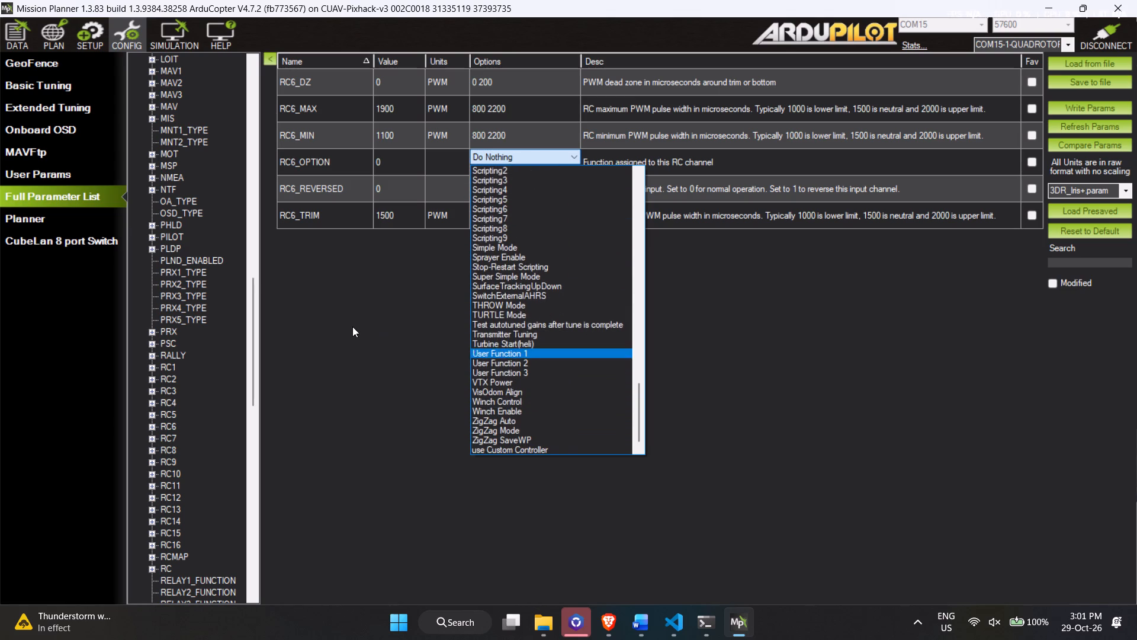
pyautogui.click(349, 327)
# Examine the live status values in the flight data view, including the RC channel inputs.
pyautogui.click(98, 52)
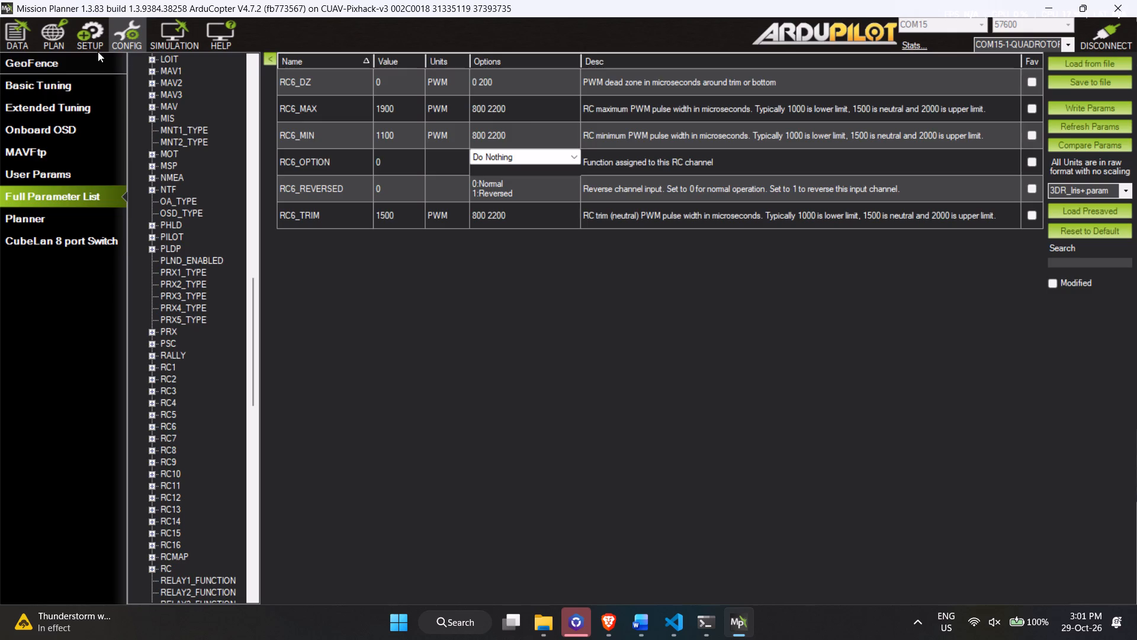
pyautogui.click(92, 34)
pyautogui.click(23, 51)
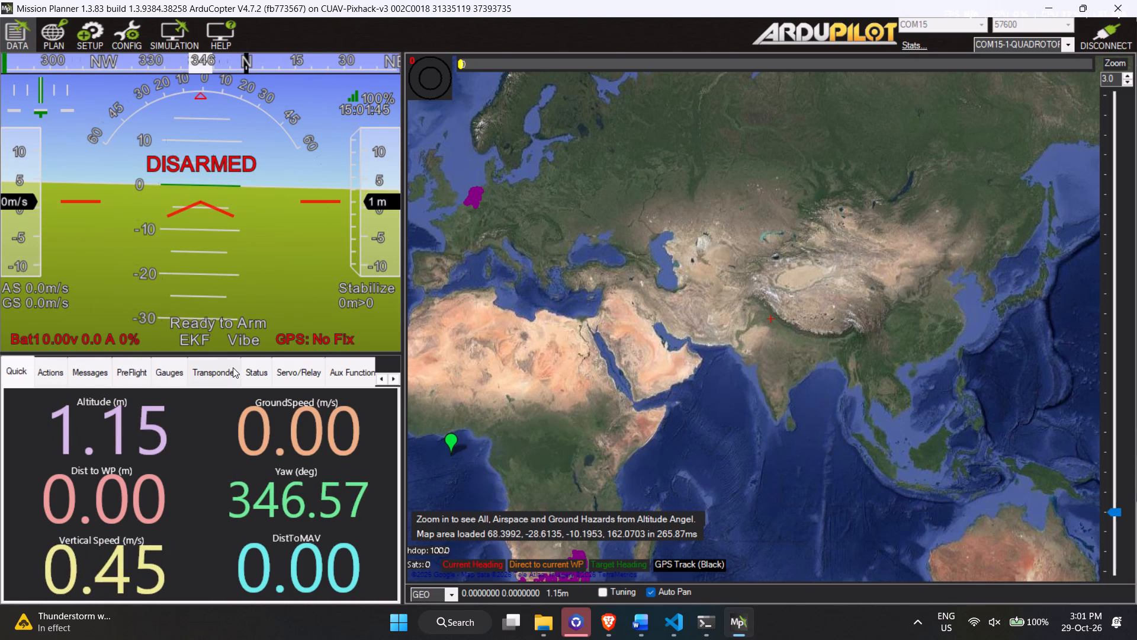
pyautogui.click(256, 368)
pyautogui.scroll(1, 234, 468)
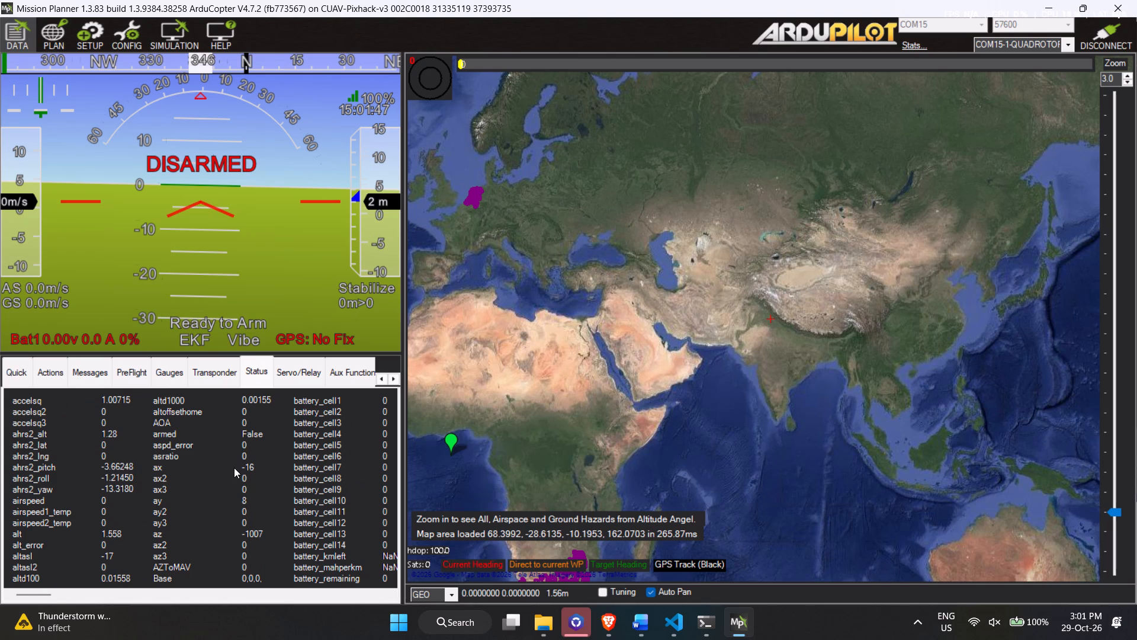
pyautogui.scroll(1, 234, 468)
pyautogui.scroll(-2, 234, 468)
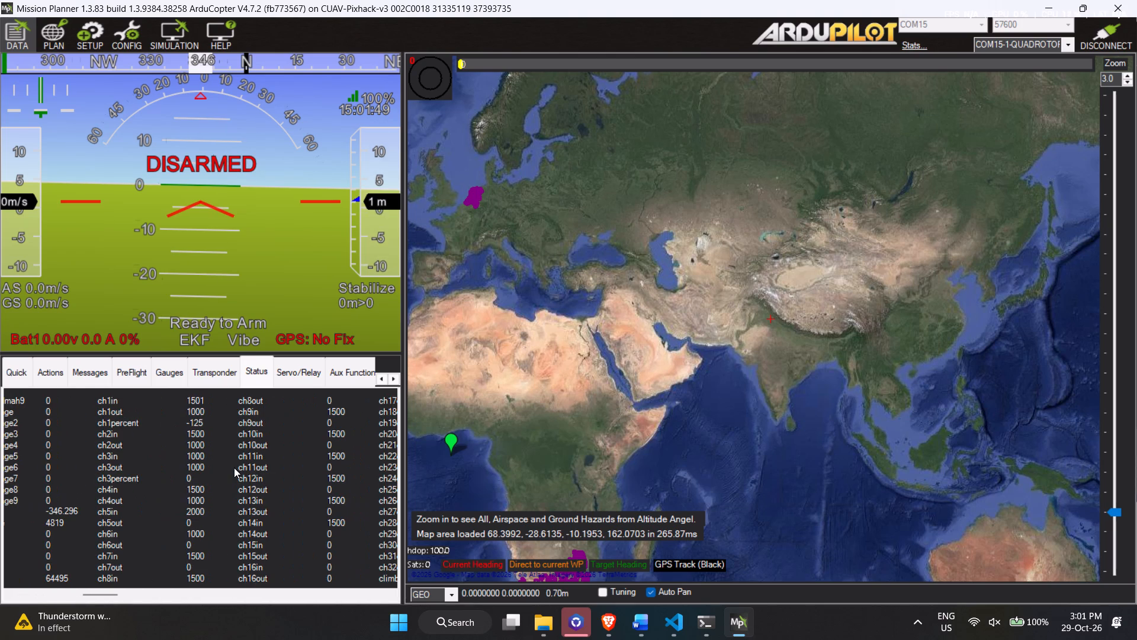
pyautogui.scroll(-2, 234, 468)
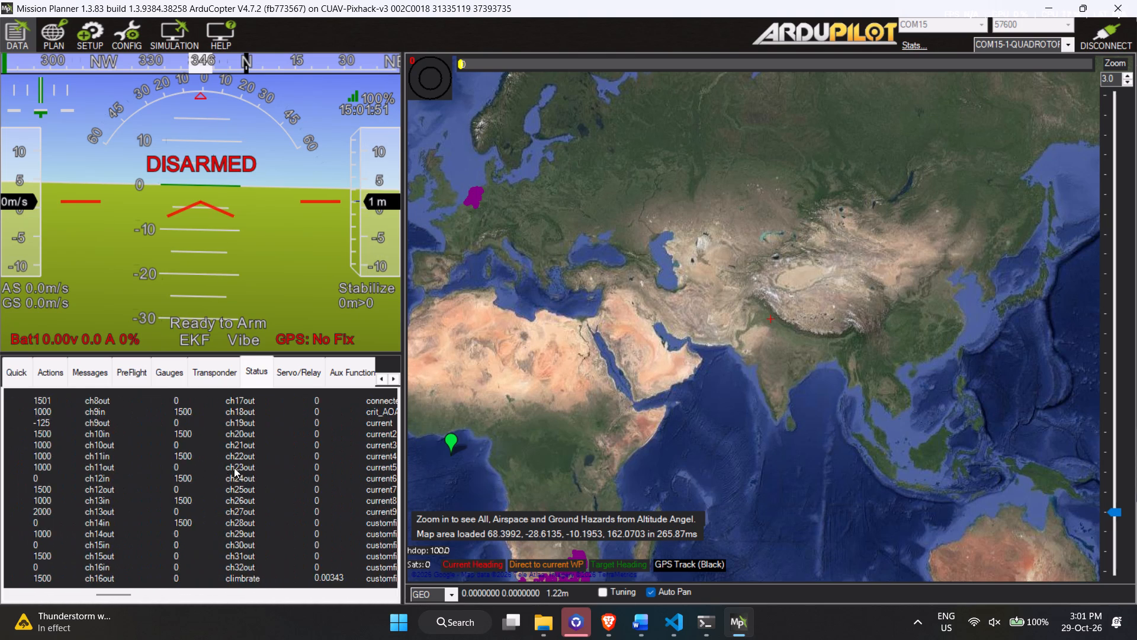
pyautogui.scroll(-1, 234, 468)
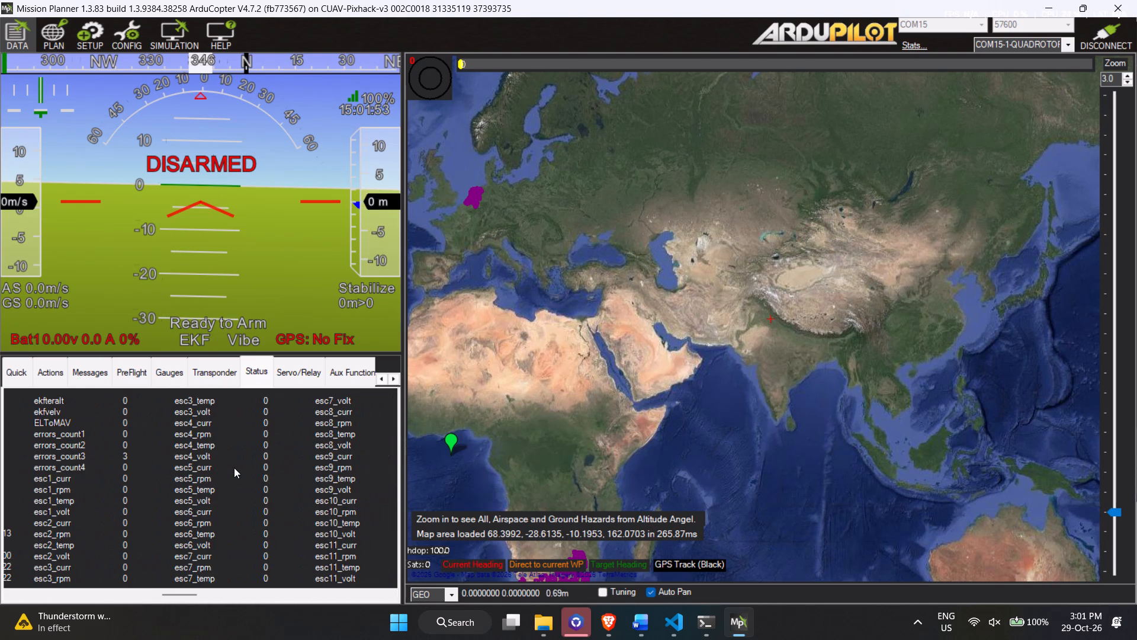
pyautogui.scroll(-2, 234, 468)
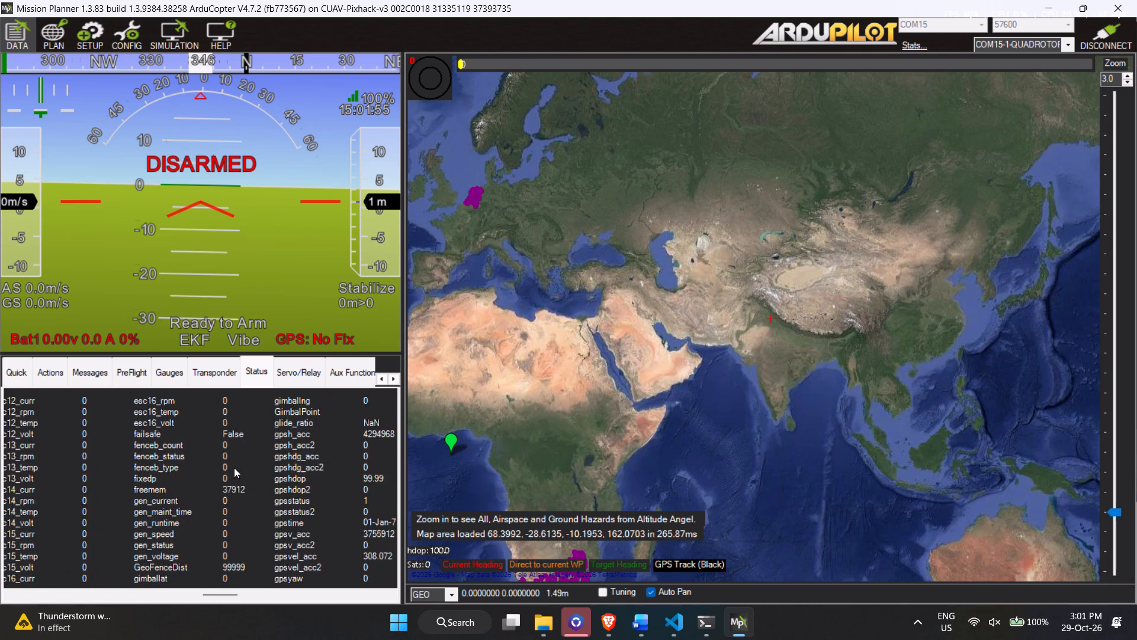
pyautogui.scroll(-1, 234, 468)
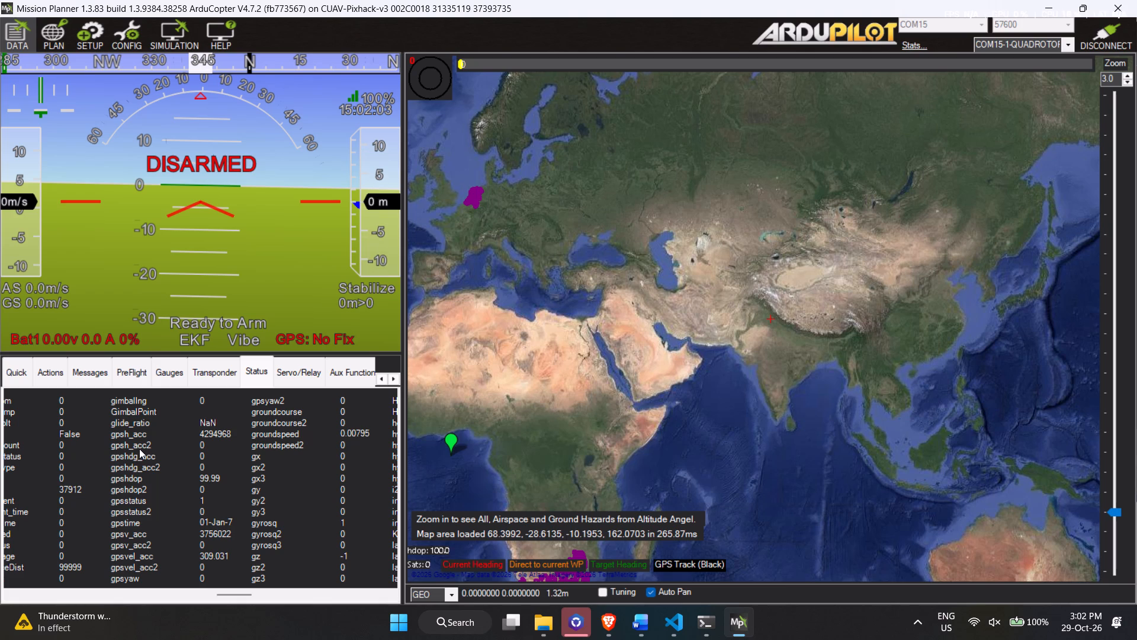
pyautogui.scroll(1, 138, 487)
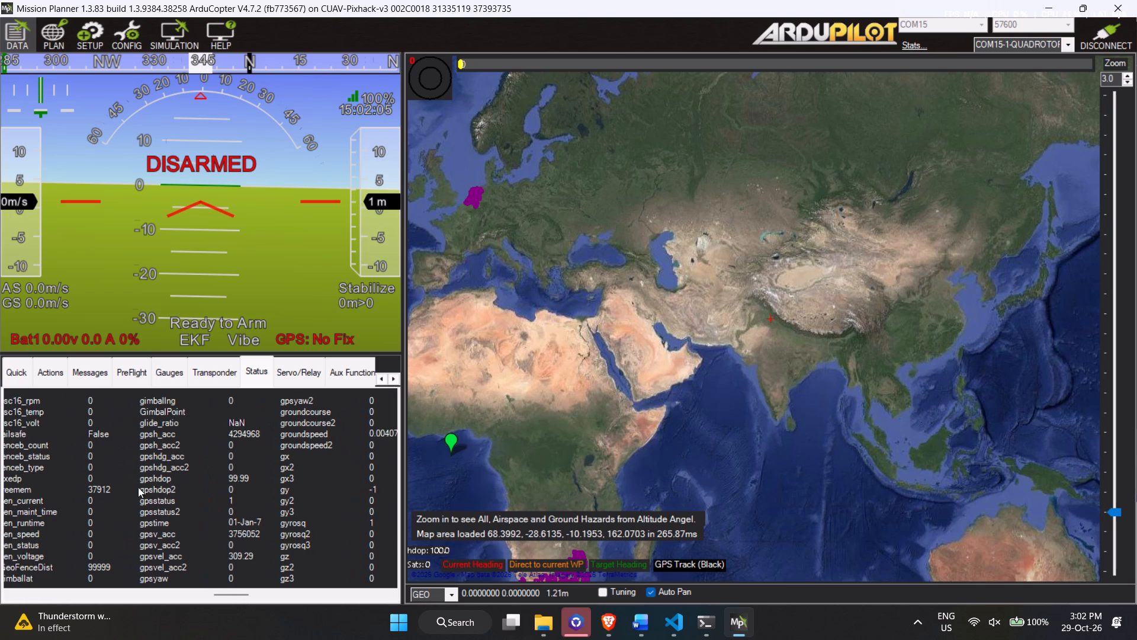
pyautogui.scroll(1, 138, 487)
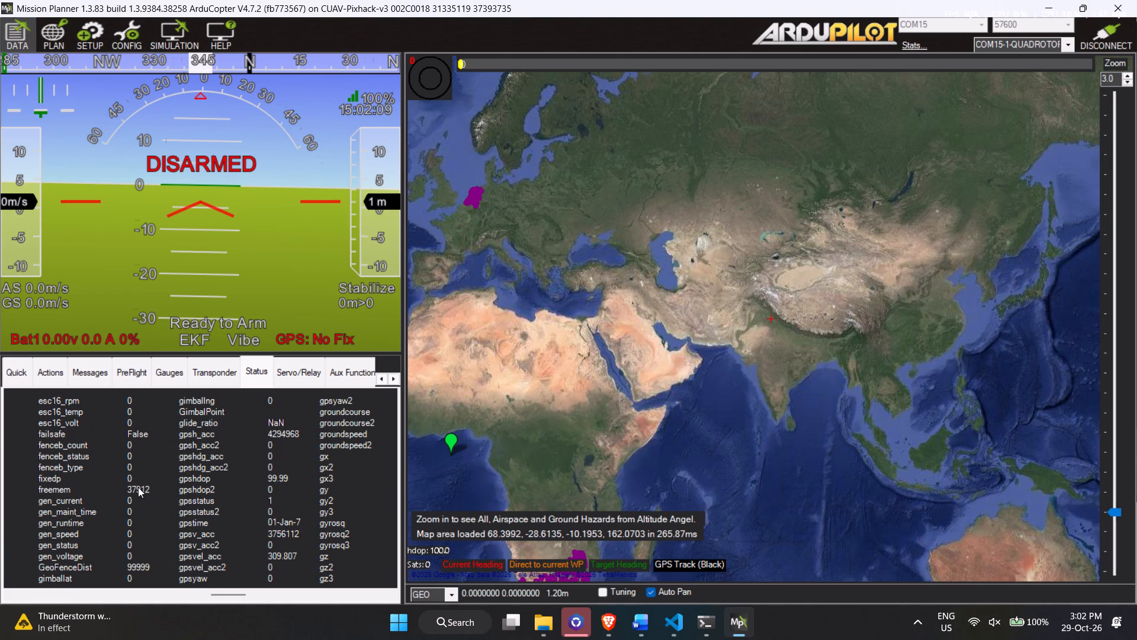
pyautogui.scroll(1, 138, 487)
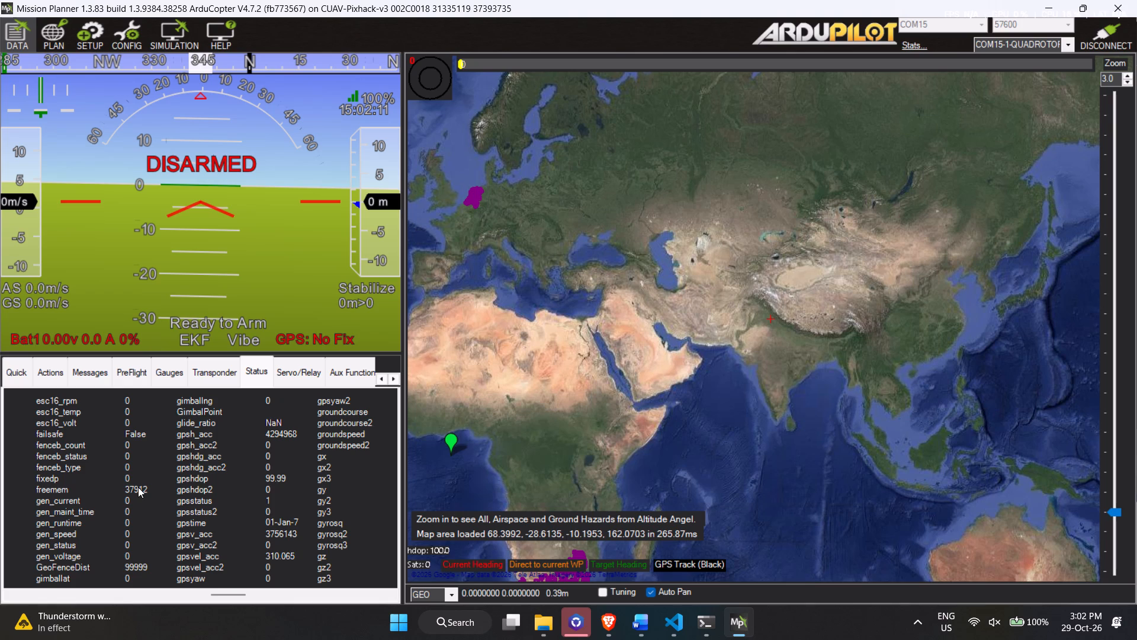
pyautogui.scroll(2, 138, 487)
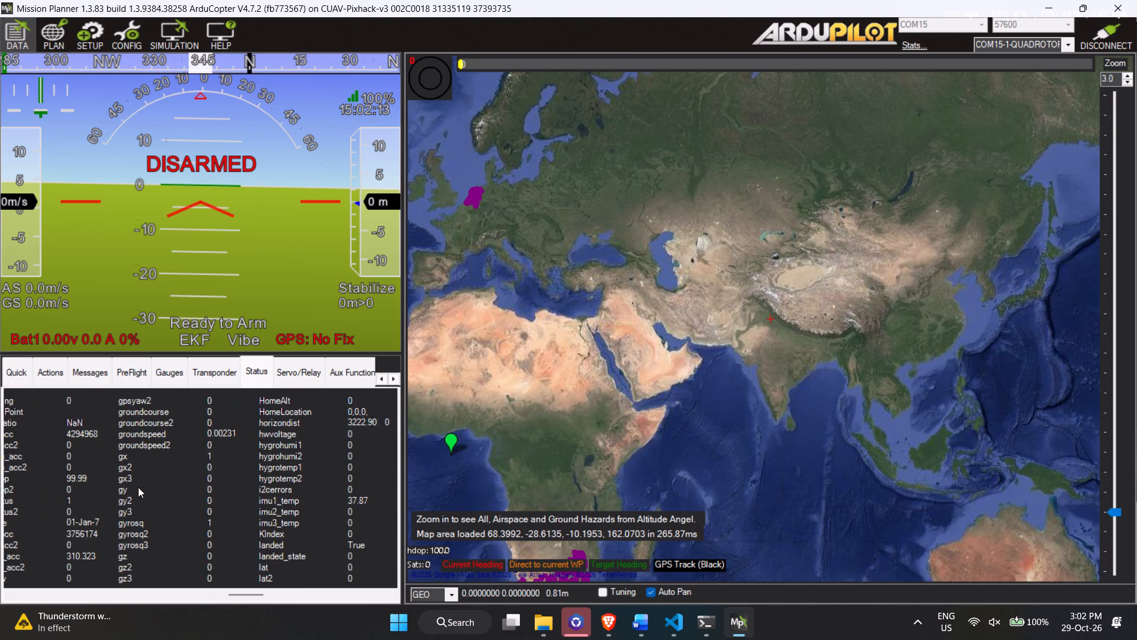
pyautogui.scroll(10, 138, 487)
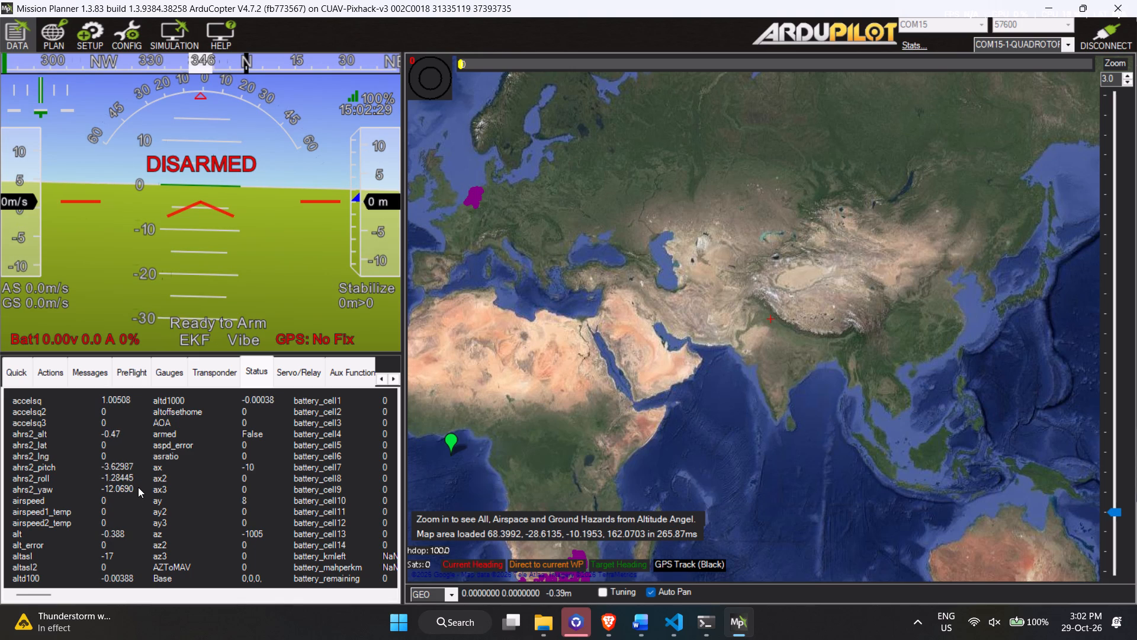
# In the Flight Modes setup, set Flight Mode 6 to AltHold with Simple Mode and Super Simple Mode enabled.
pyautogui.click(46, 46)
pyautogui.click(97, 30)
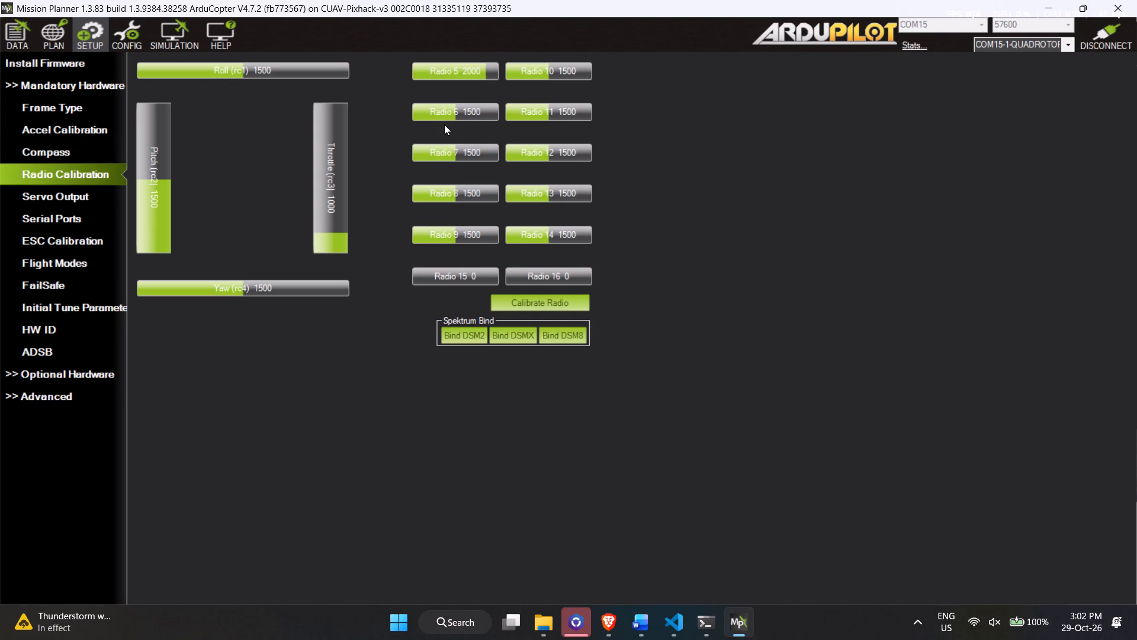
pyautogui.click(75, 263)
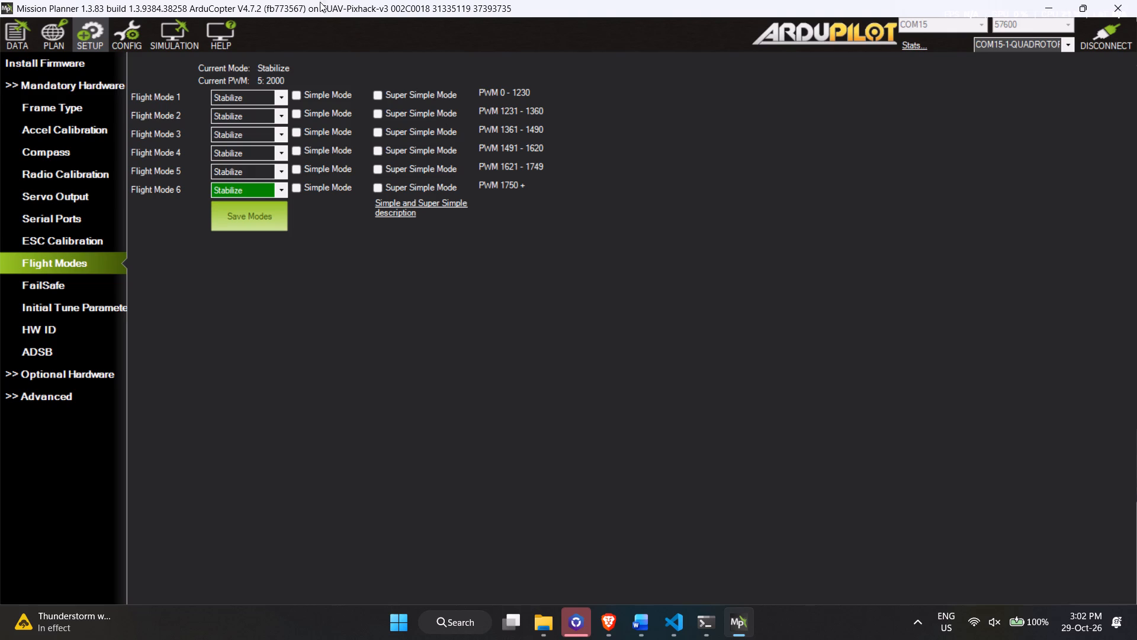
pyautogui.click(284, 76)
pyautogui.click(277, 68)
pyautogui.moveTo(277, 68); pyautogui.dragTo(168, 34)
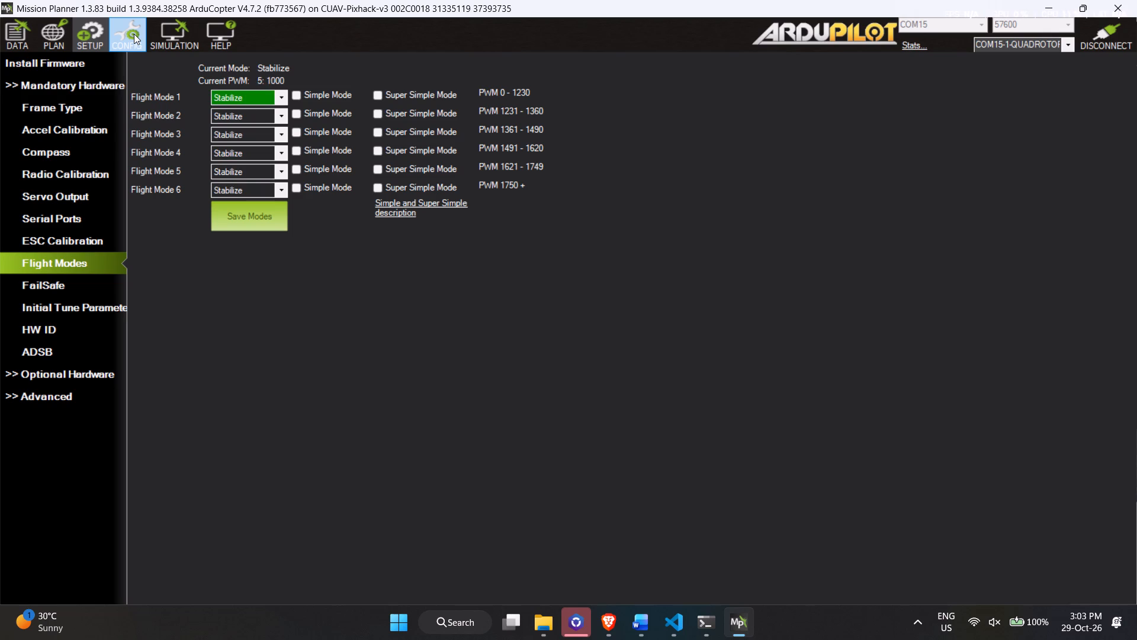
pyautogui.click(282, 190)
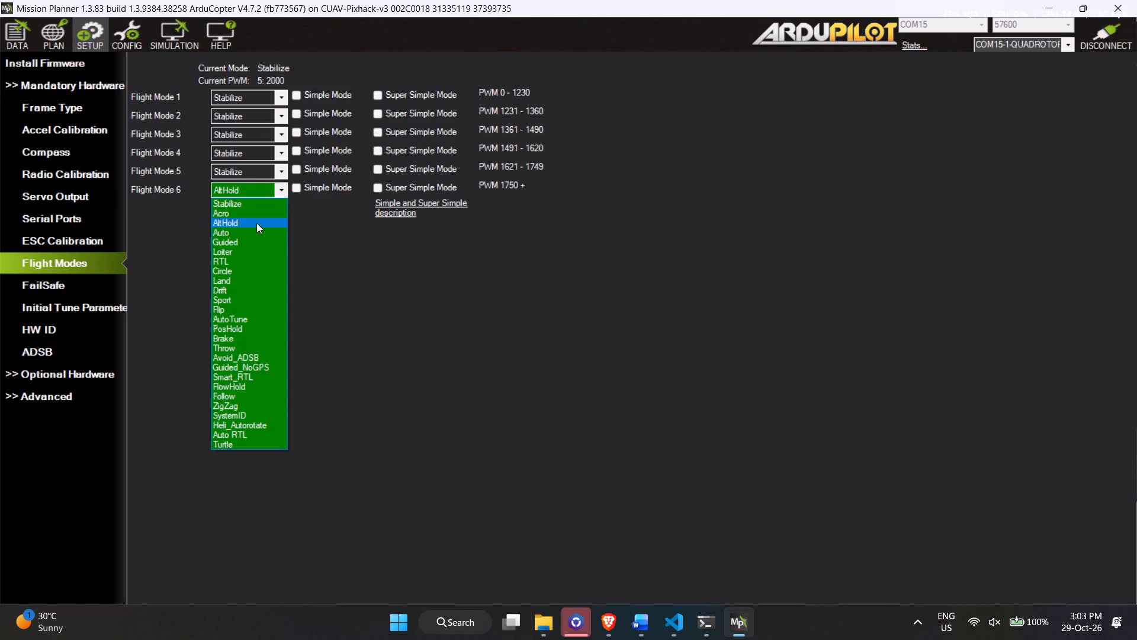
pyautogui.click(256, 223)
pyautogui.click(300, 186)
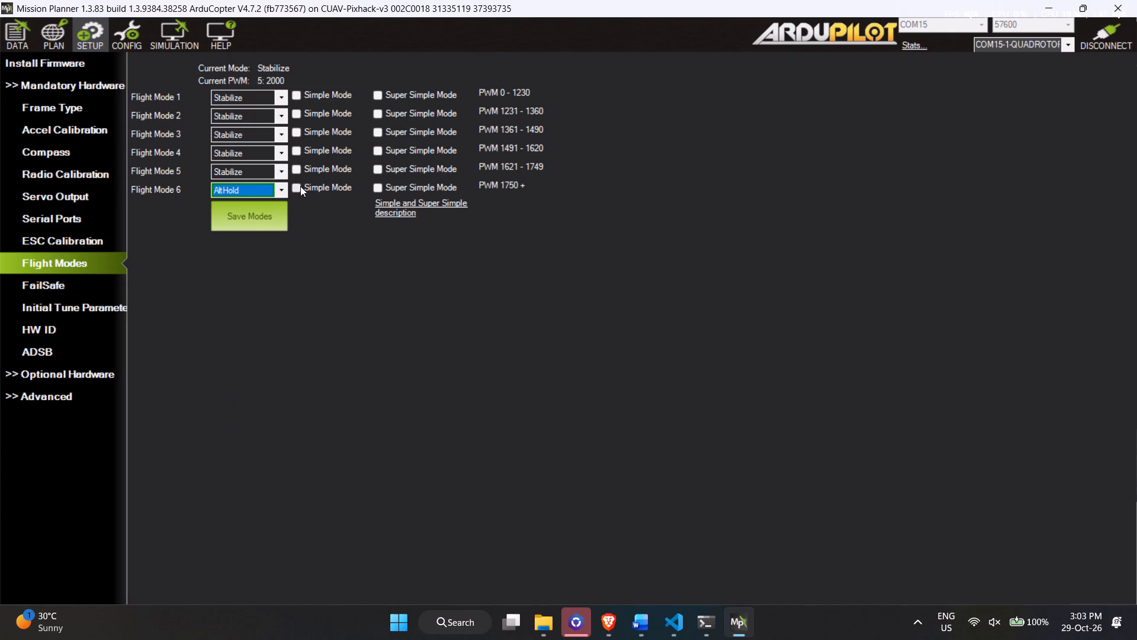
pyautogui.click(374, 189)
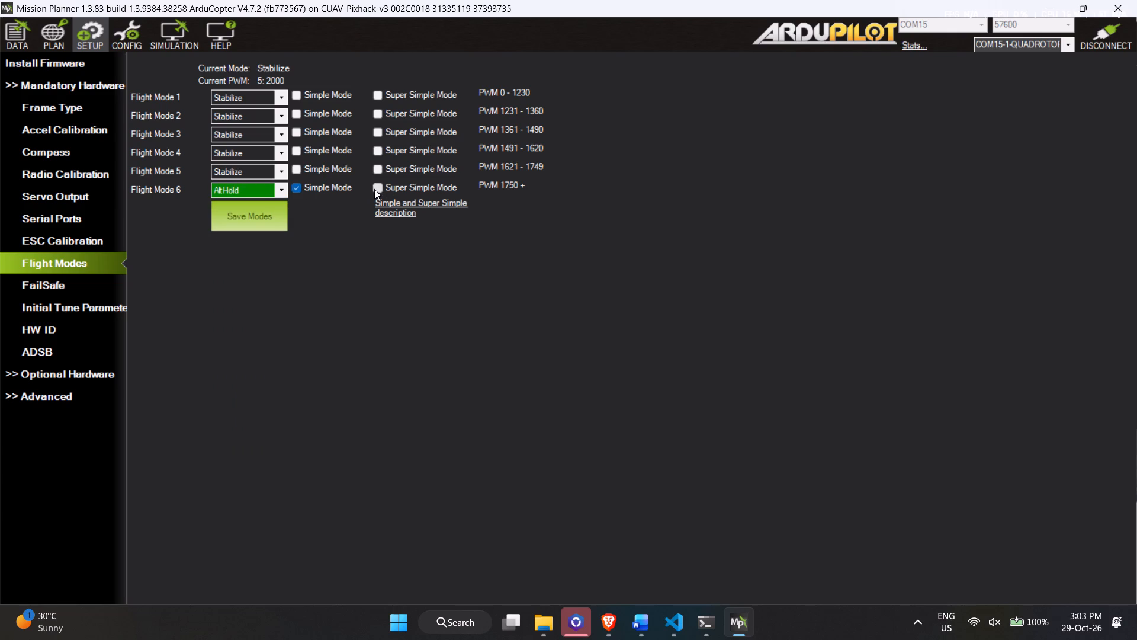
# Set Flight Mode 4 to PosHold with Simple Mode enabled.
pyautogui.click(280, 146)
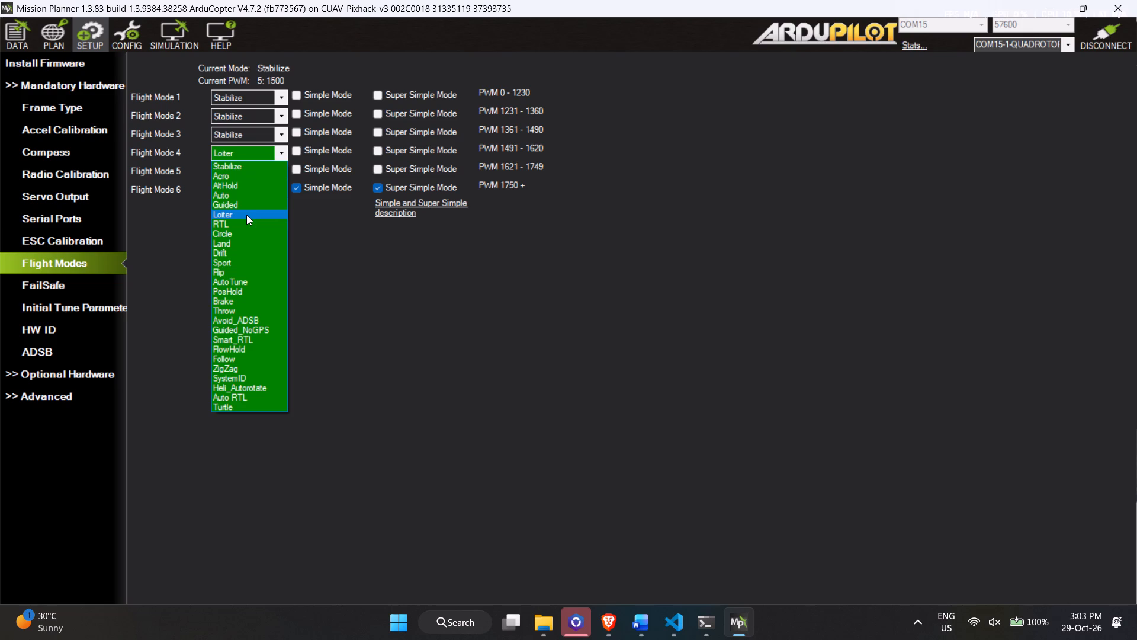
pyautogui.click(240, 289)
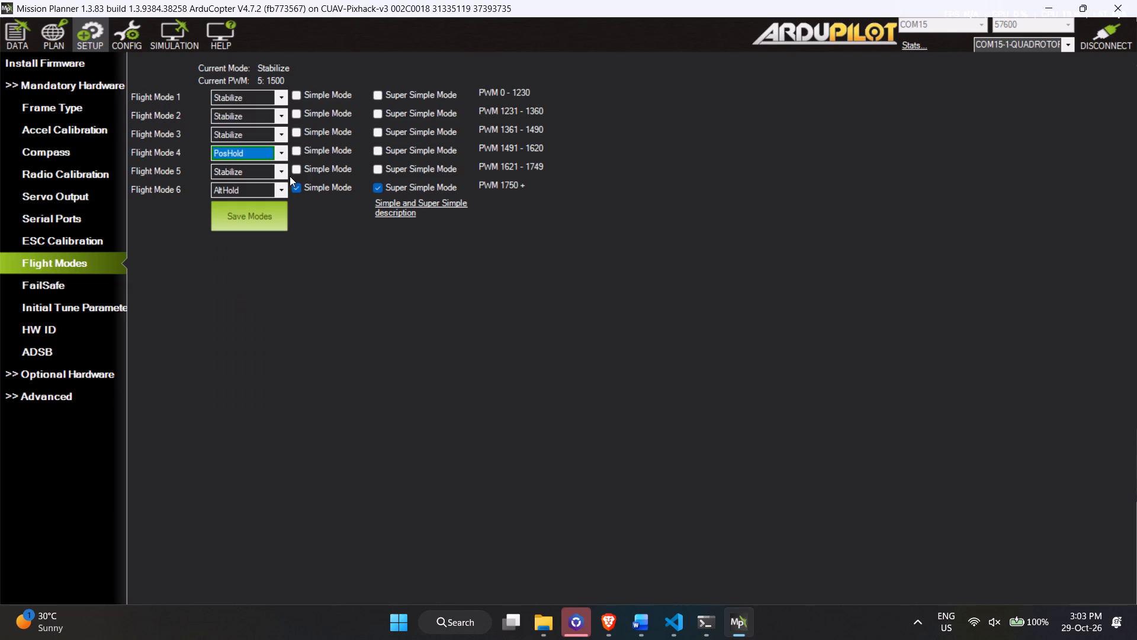
pyautogui.click(297, 146)
# Set Flight Mode 1 to Stabilize with Simple Mode enabled and save the flight modes.
pyautogui.click(261, 98)
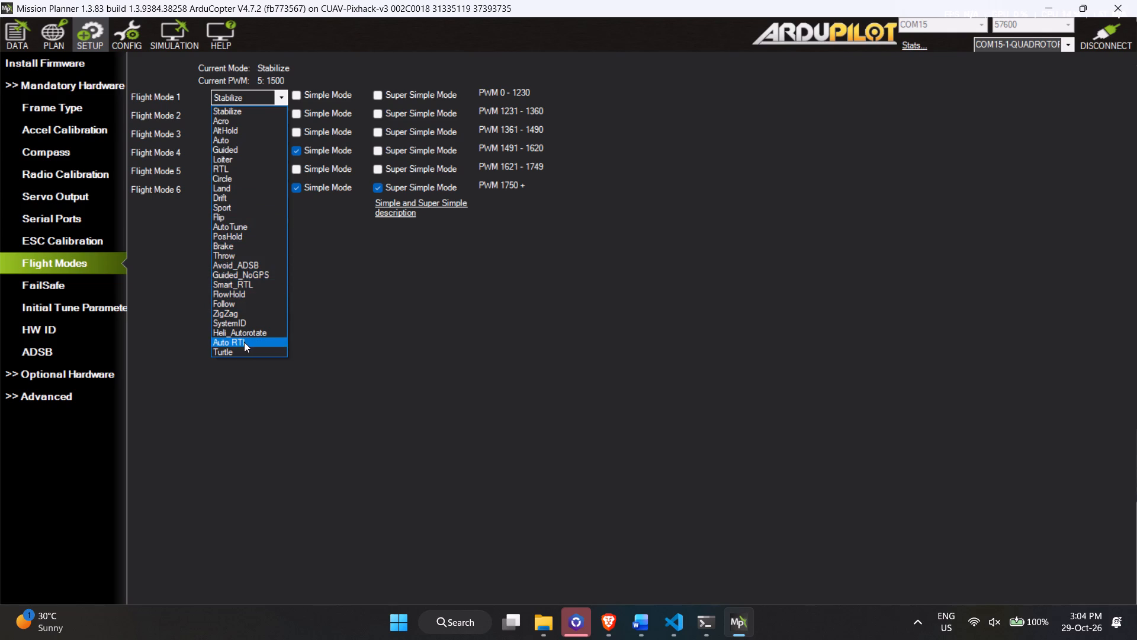
pyautogui.click(257, 111)
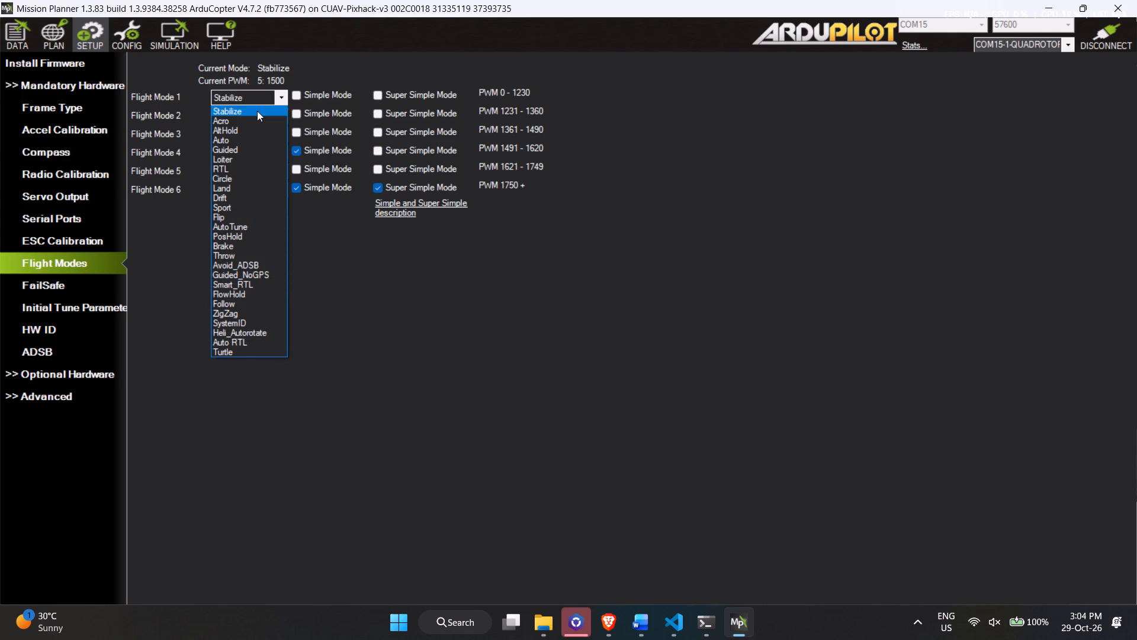
pyautogui.click(297, 95)
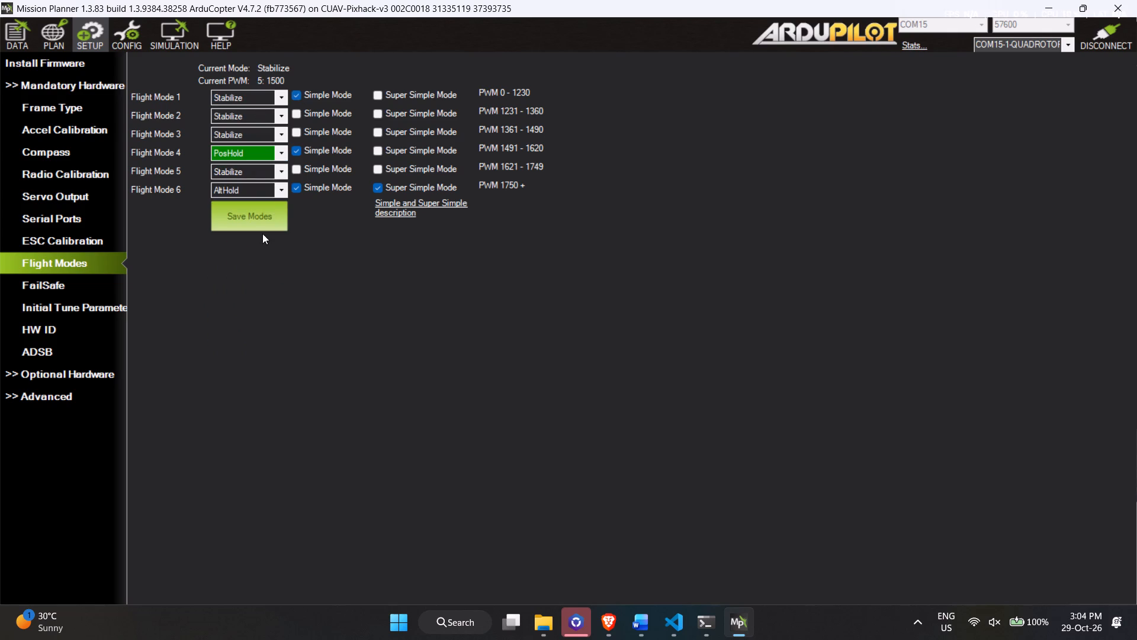
pyautogui.click(276, 215)
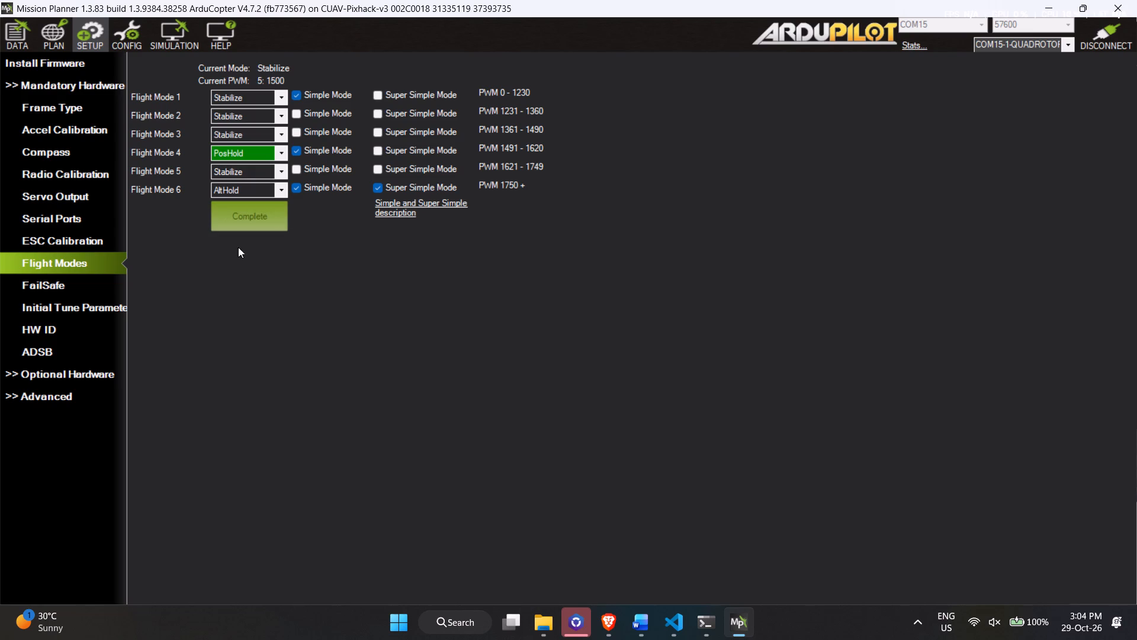
# Display the flight data view to check the vehicle's arming state and current flight mode.
pyautogui.click(25, 41)
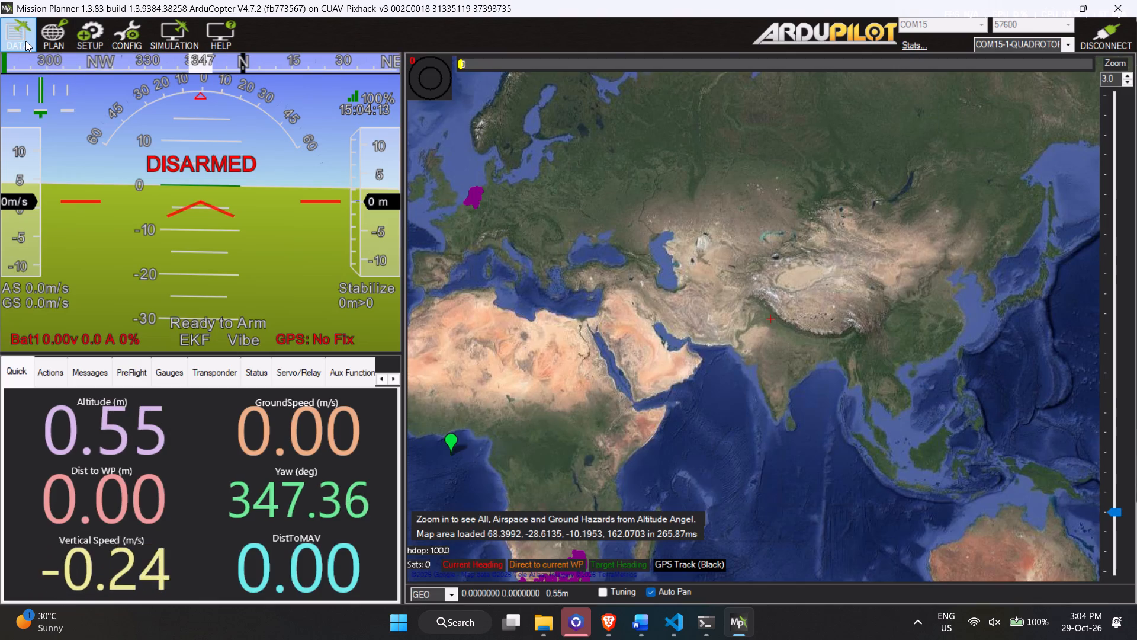
# In the full parameter list, set RC6_OPTION to ArmDisarm and write the change to the flight controller.
pyautogui.click(106, 28)
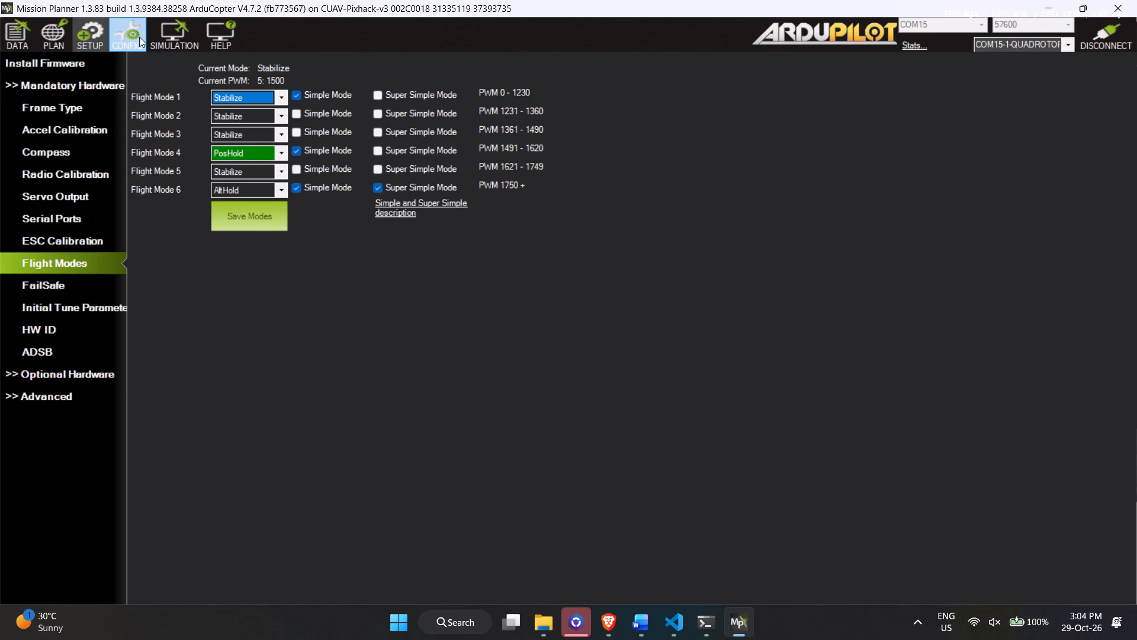
pyautogui.click(139, 37)
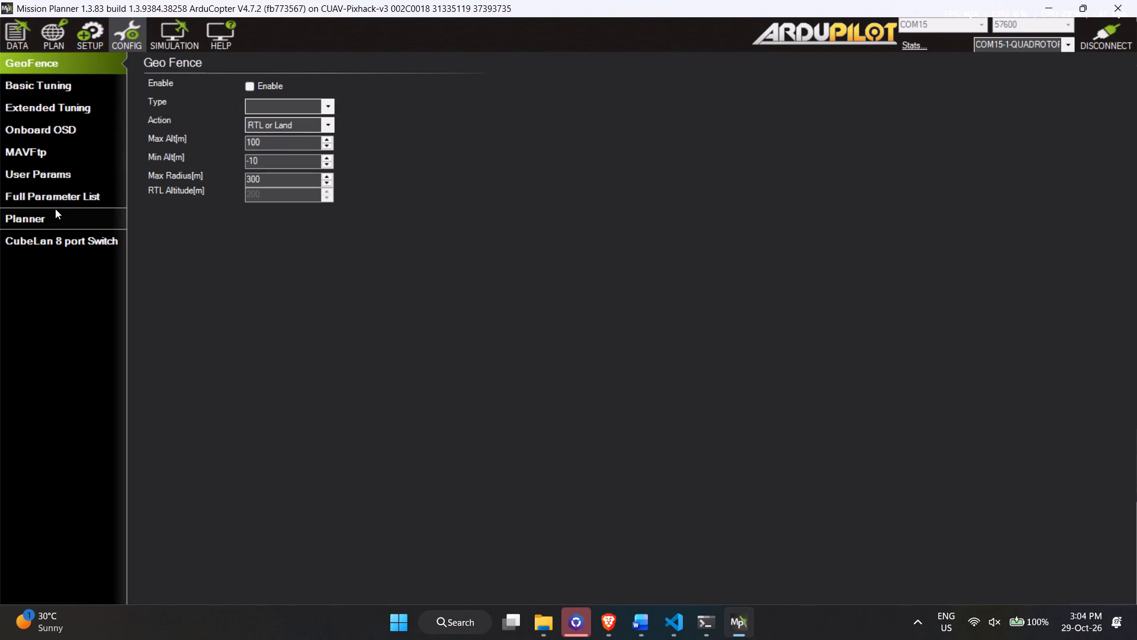
pyautogui.click(76, 196)
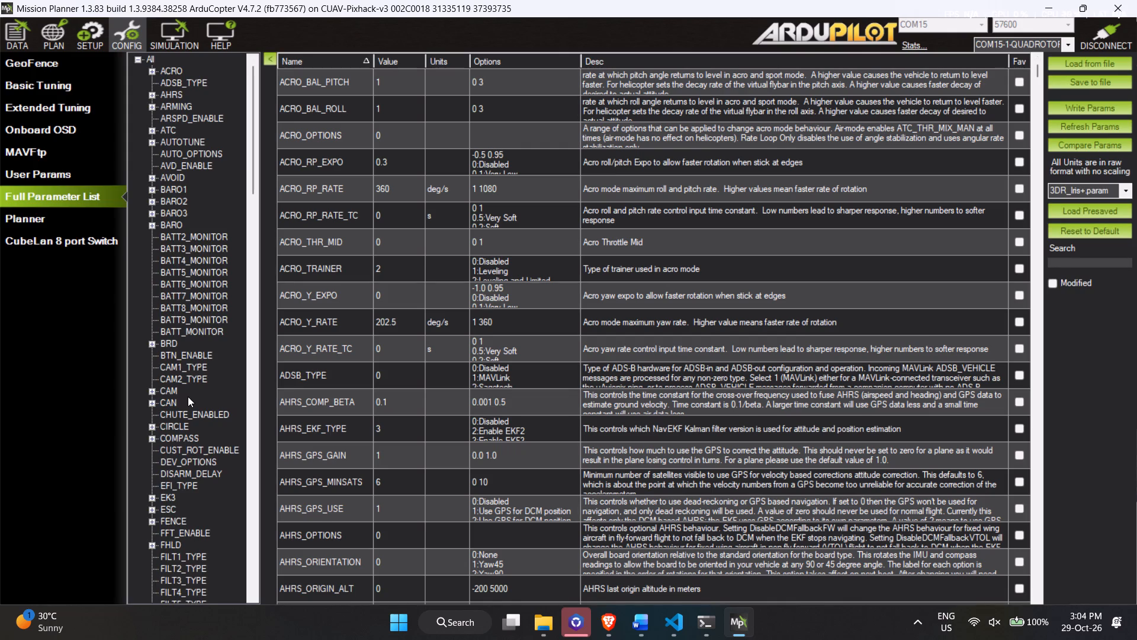
pyautogui.scroll(-15, 275, 229)
pyautogui.scroll(-20, 230, 243)
pyautogui.scroll(-1, 230, 243)
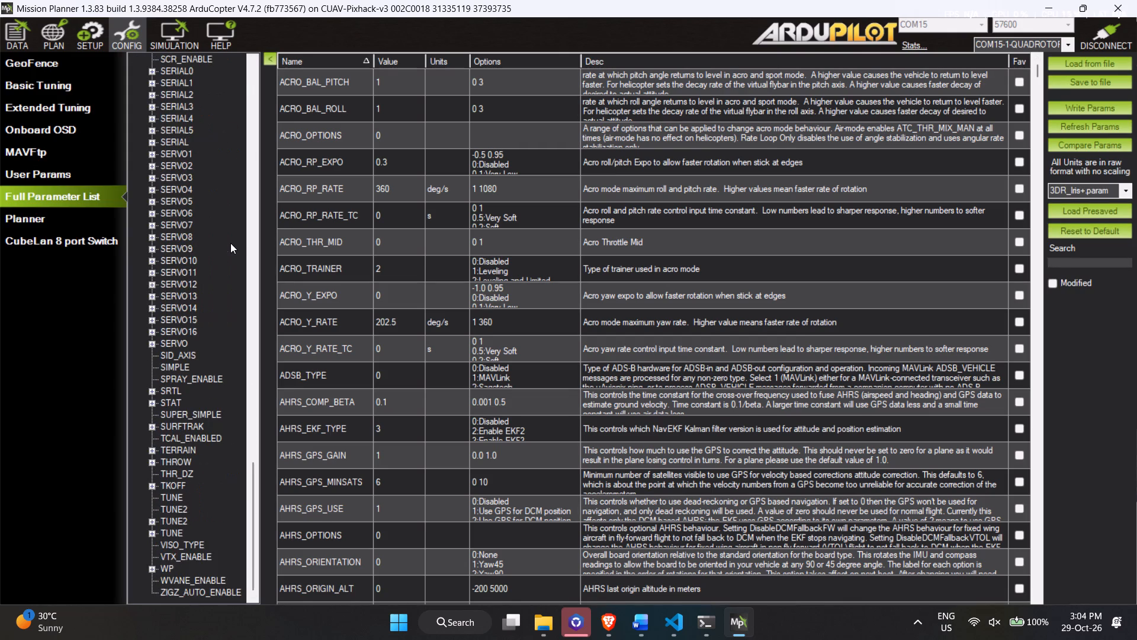
pyautogui.scroll(5, 197, 199)
pyautogui.scroll(-1, 197, 199)
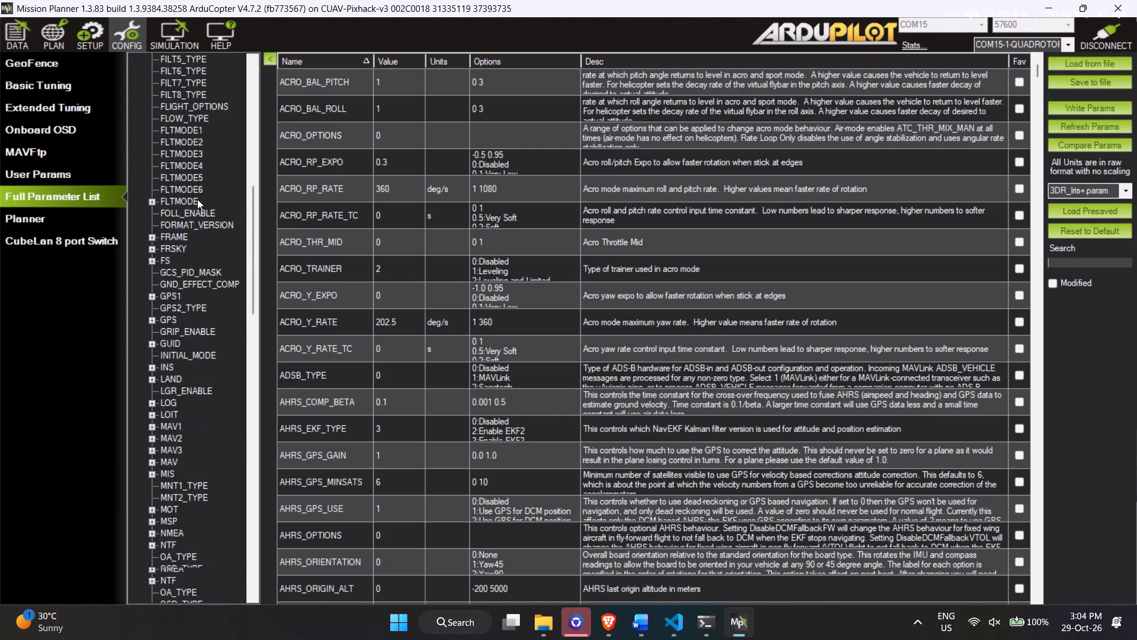
pyautogui.scroll(-1, 197, 199)
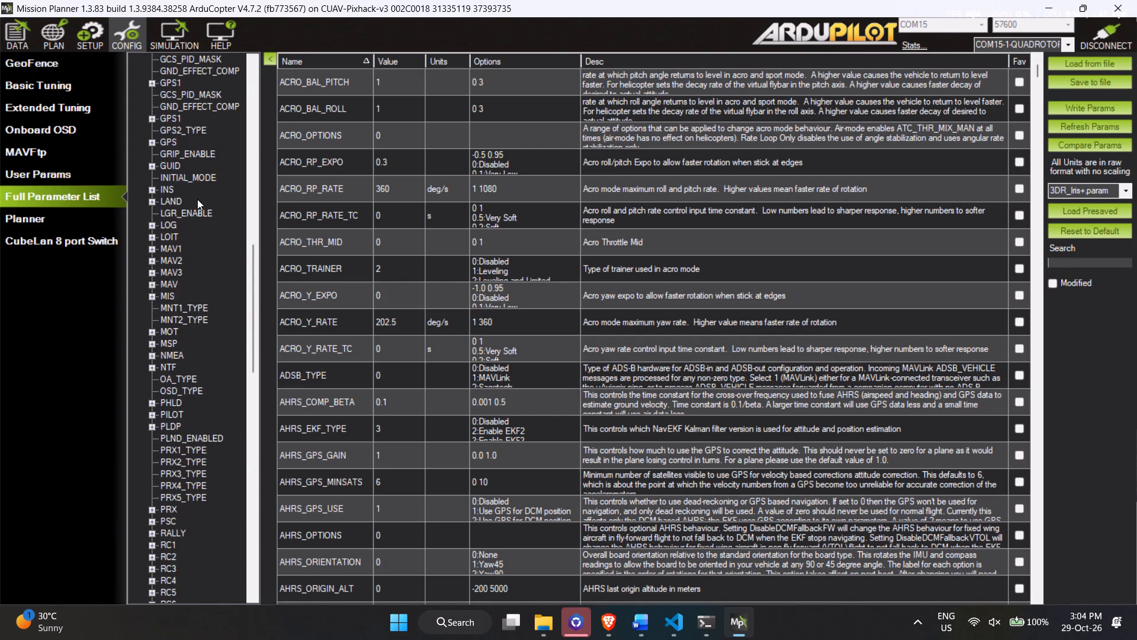
pyautogui.scroll(-1, 197, 199)
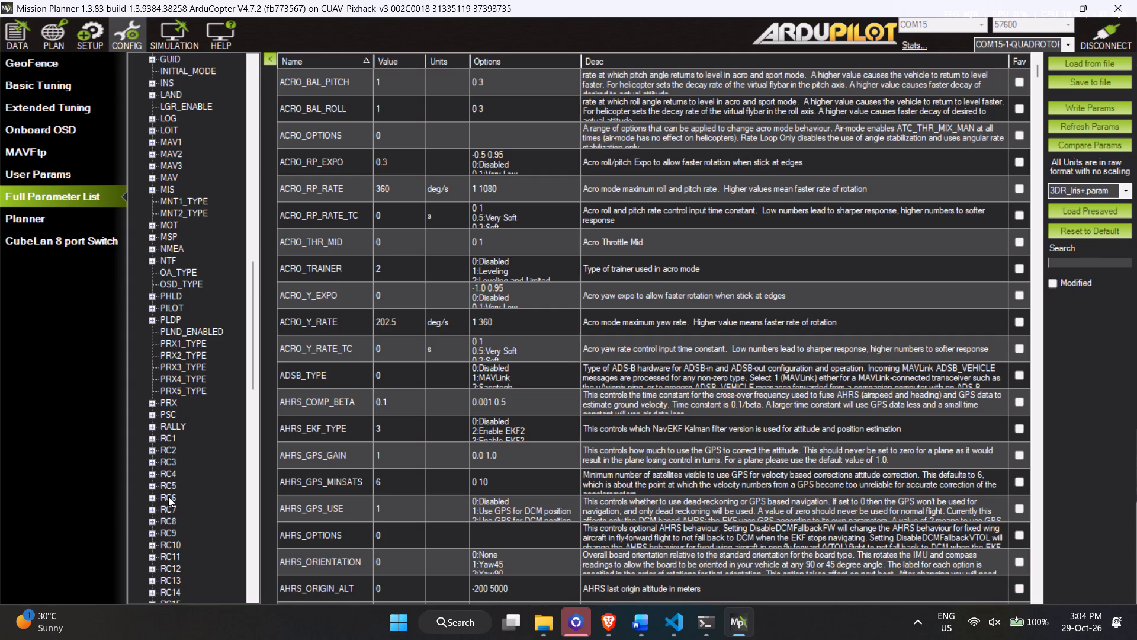
pyautogui.click(168, 497)
pyautogui.click(509, 153)
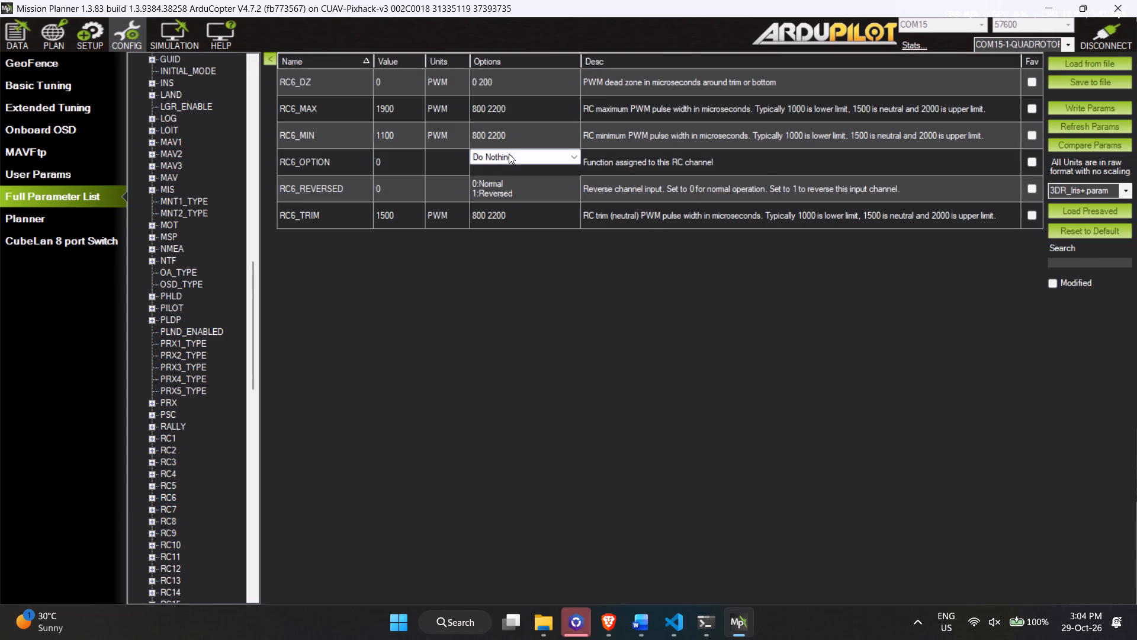
pyautogui.click(509, 153)
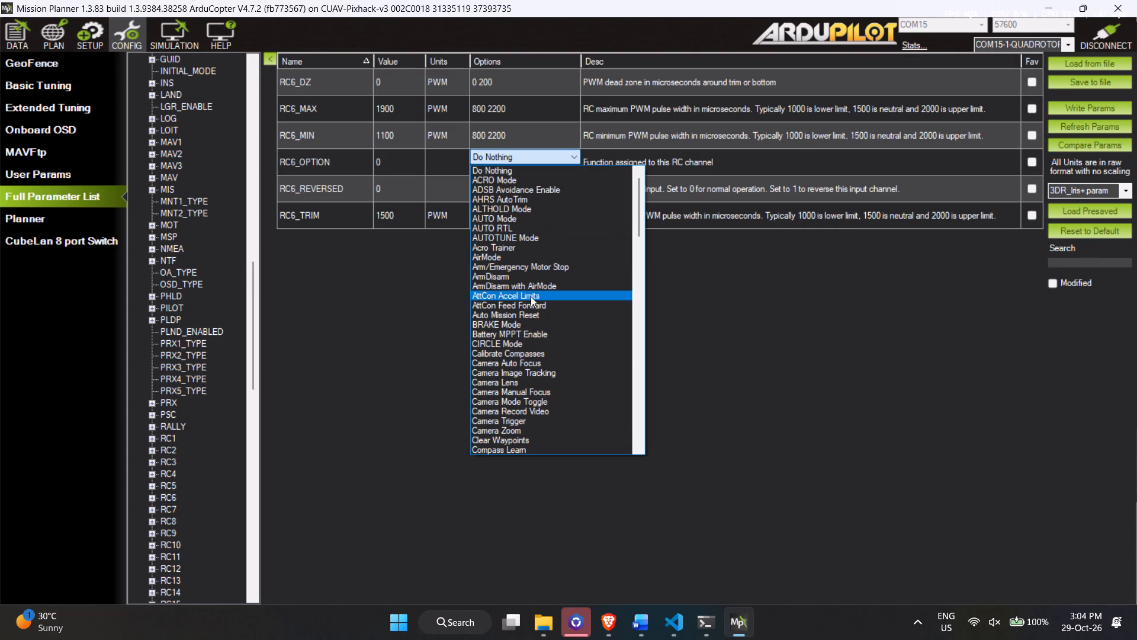
pyautogui.click(566, 277)
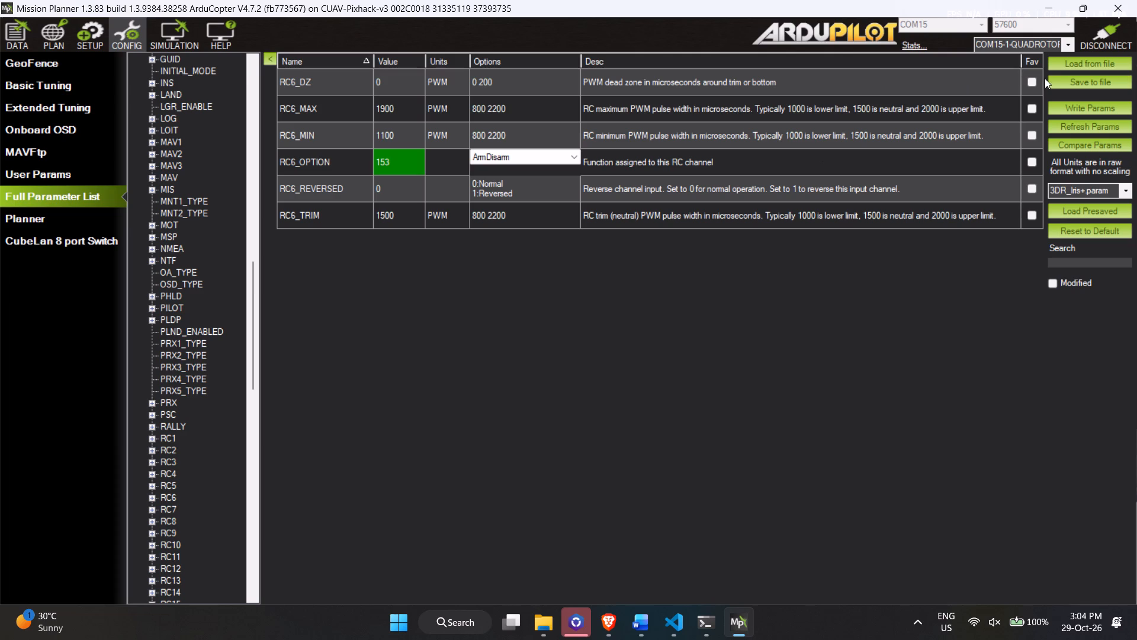
pyautogui.click(1088, 113)
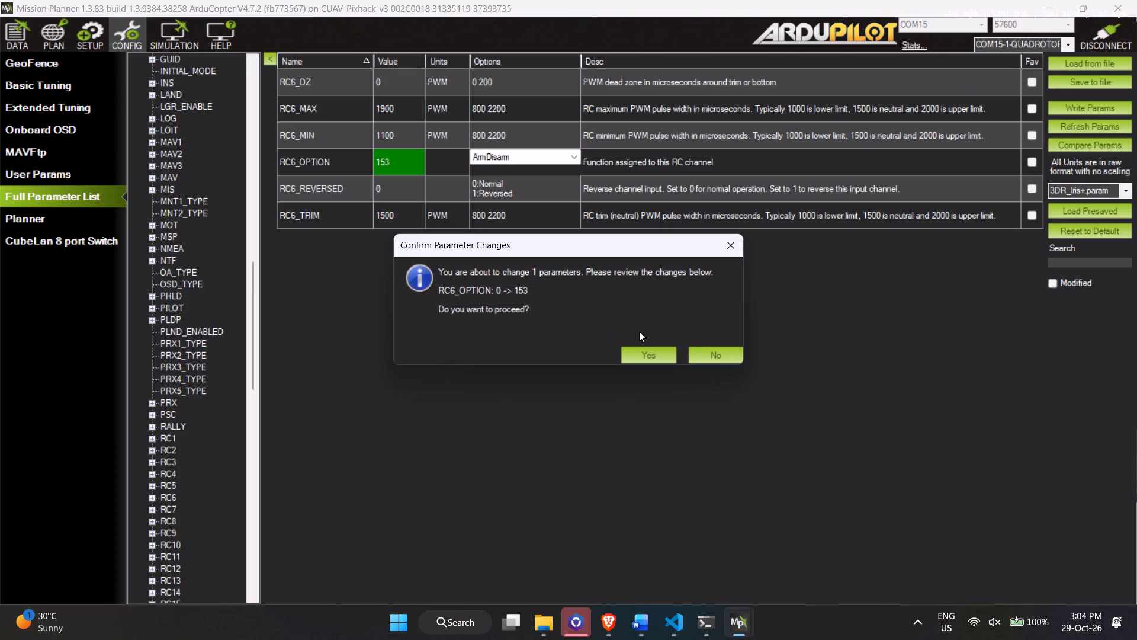
pyautogui.click(659, 351)
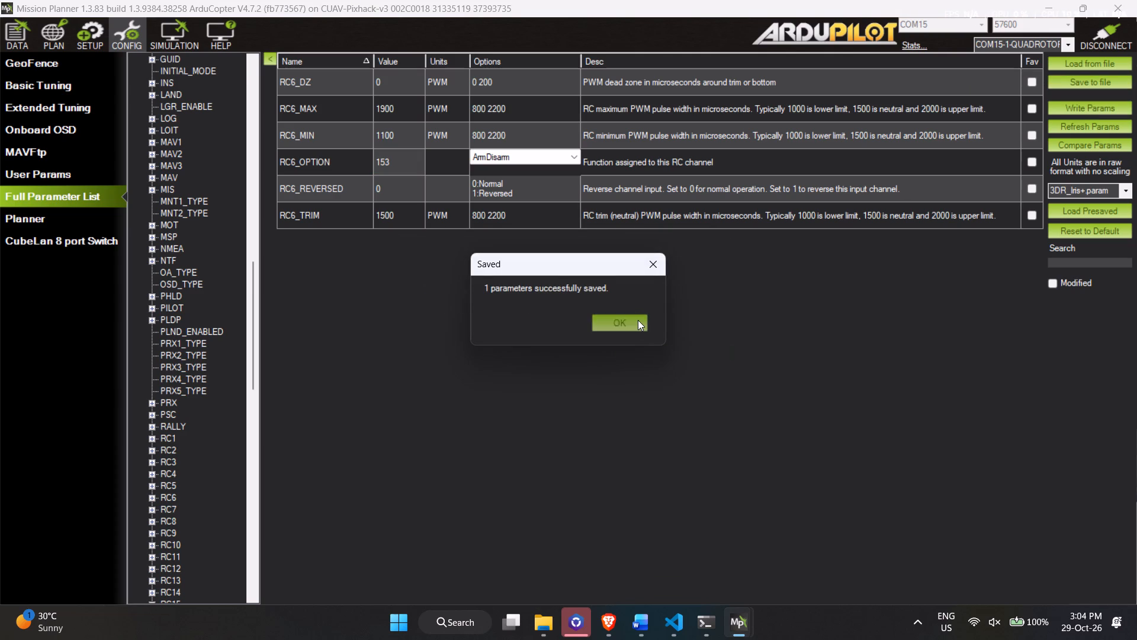
pyautogui.click(638, 320)
# Display the flight data view to check the vehicle's arming status and messages.
pyautogui.click(20, 39)
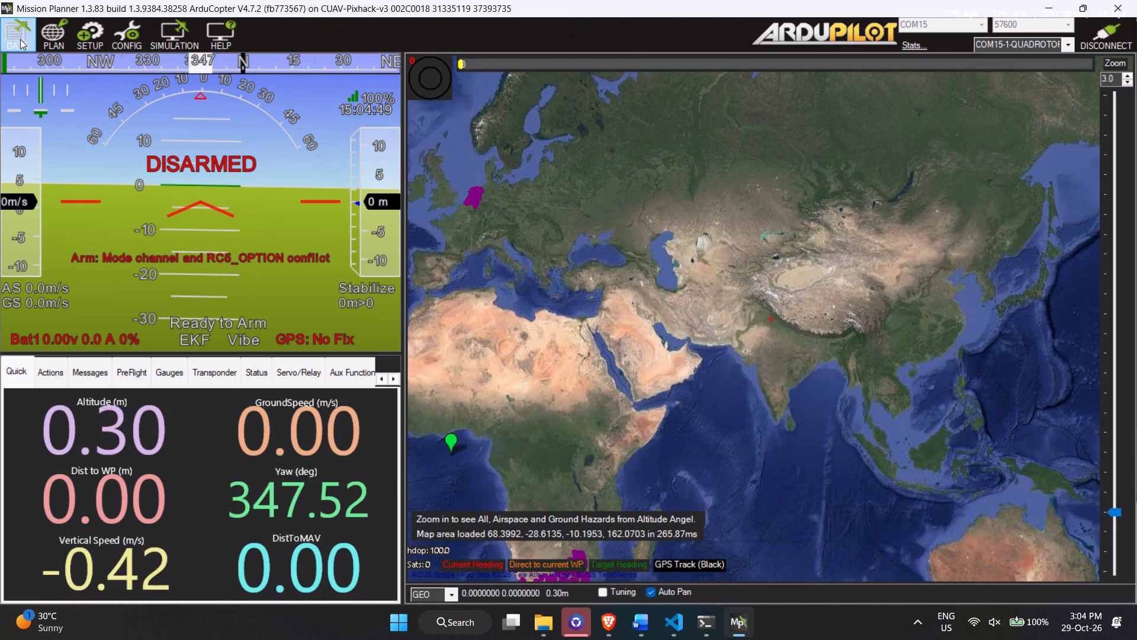
# In the full parameter list, set RC5_OPTION to Do Nothing and write the change to the flight controller.
pyautogui.click(140, 44)
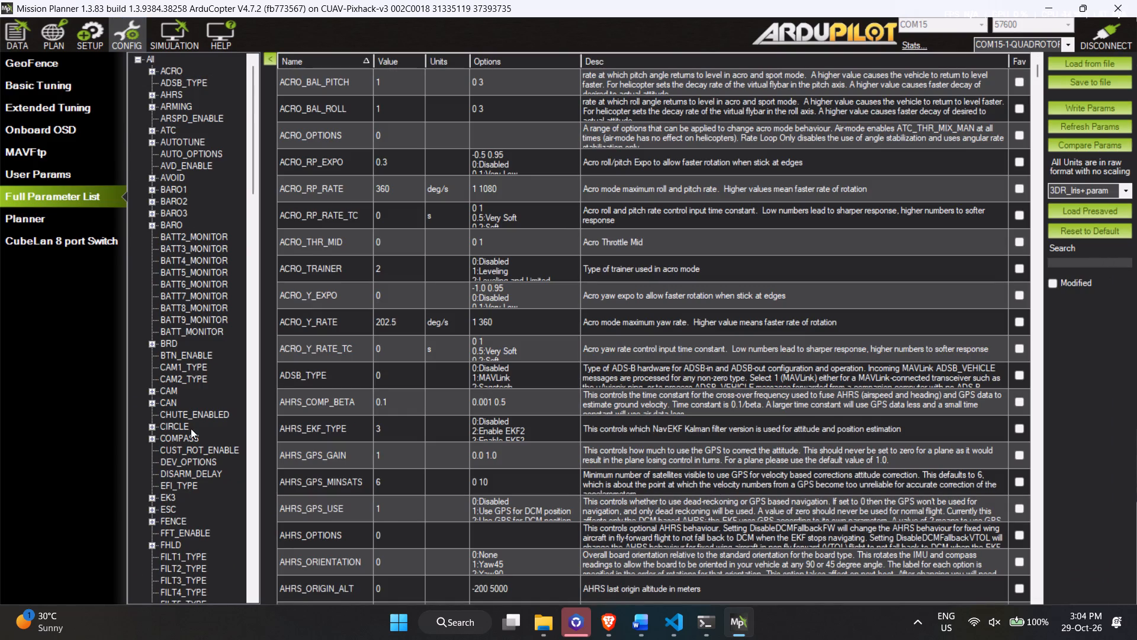
pyautogui.scroll(-7, 191, 428)
pyautogui.scroll(6, 191, 428)
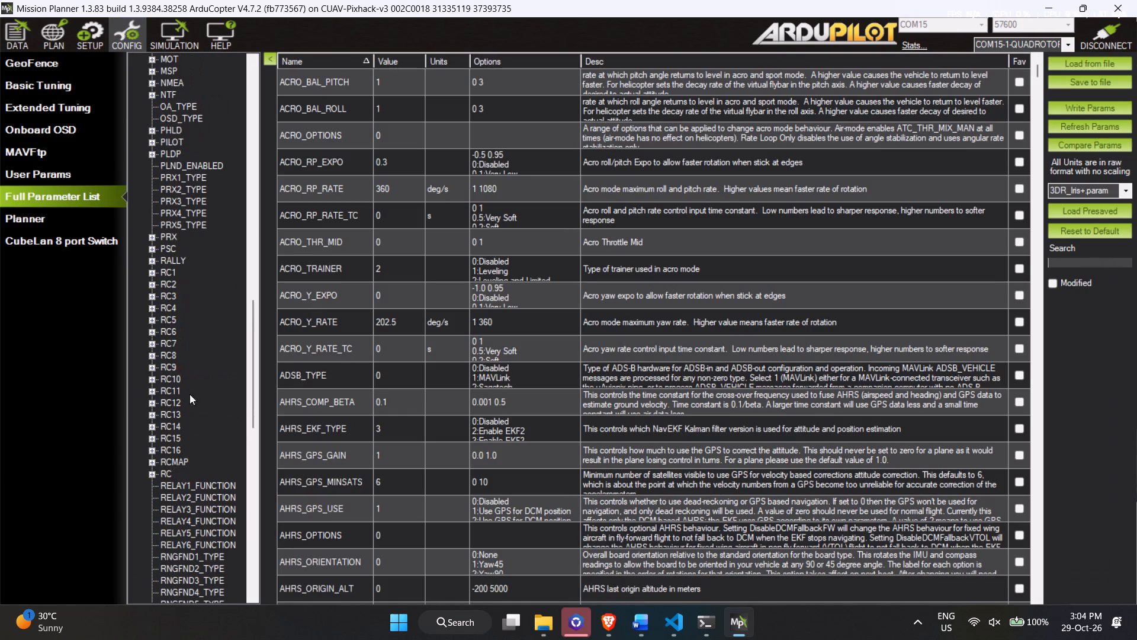
pyautogui.click(169, 322)
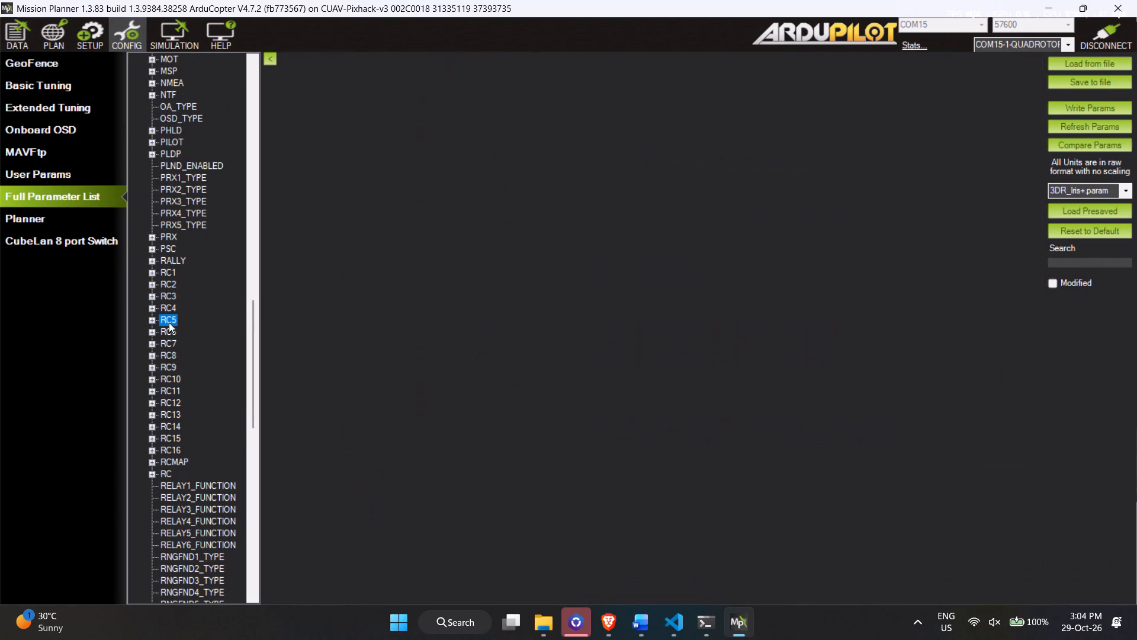
pyautogui.click(510, 161)
pyautogui.click(510, 161)
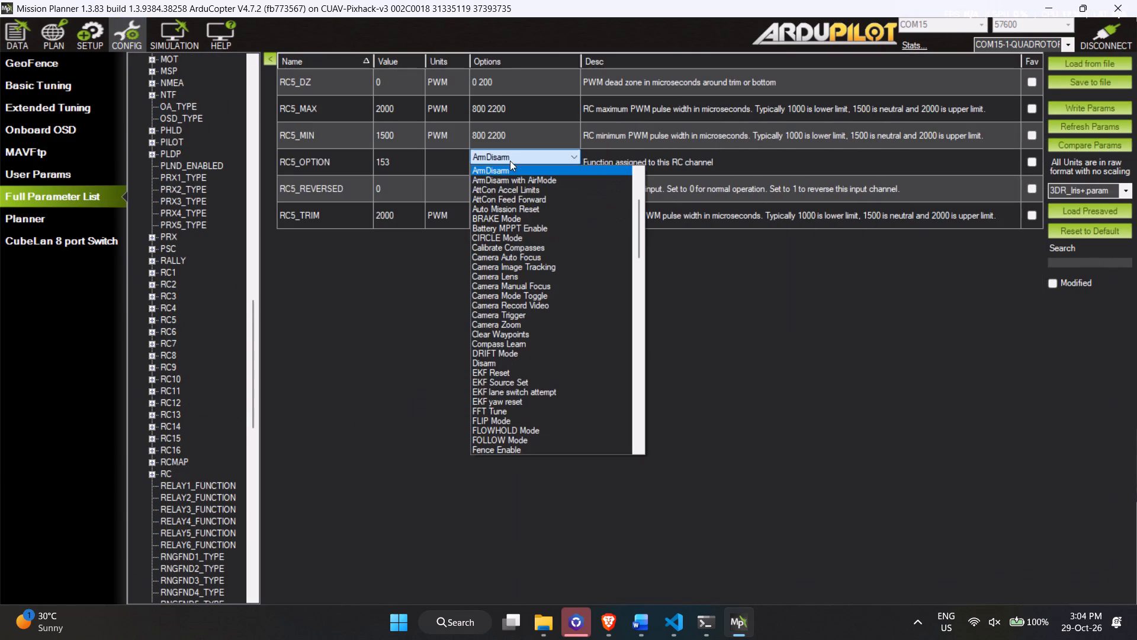
pyautogui.scroll(-20, 508, 194)
pyautogui.scroll(-6, 508, 194)
pyautogui.scroll(20, 508, 194)
pyautogui.scroll(20, 508, 194)
pyautogui.scroll(20, 508, 194)
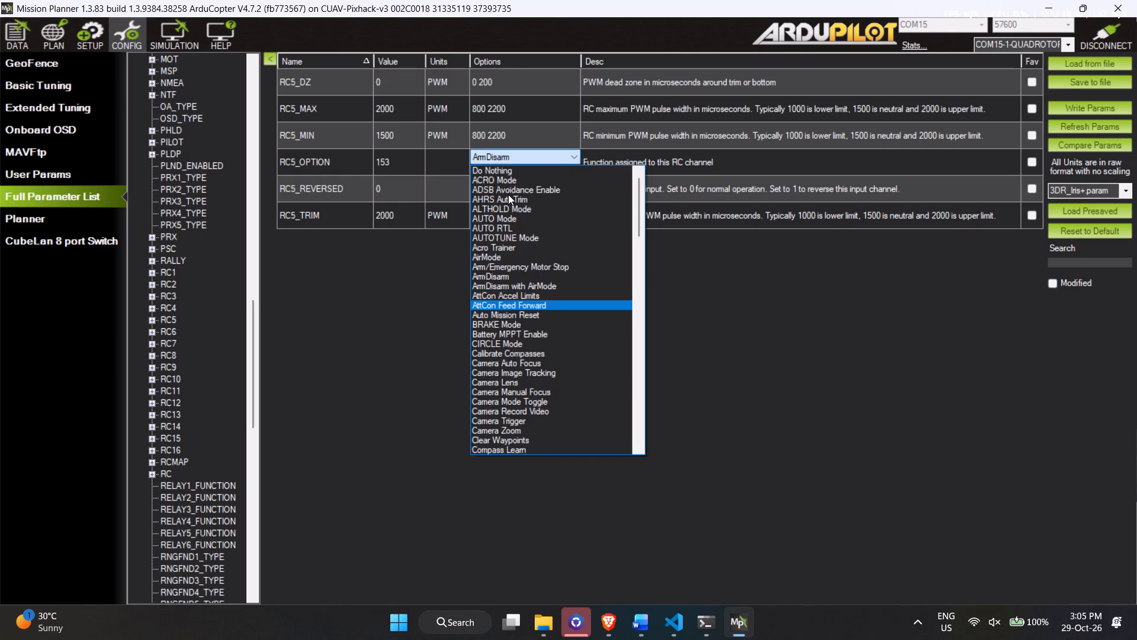
pyautogui.click(539, 169)
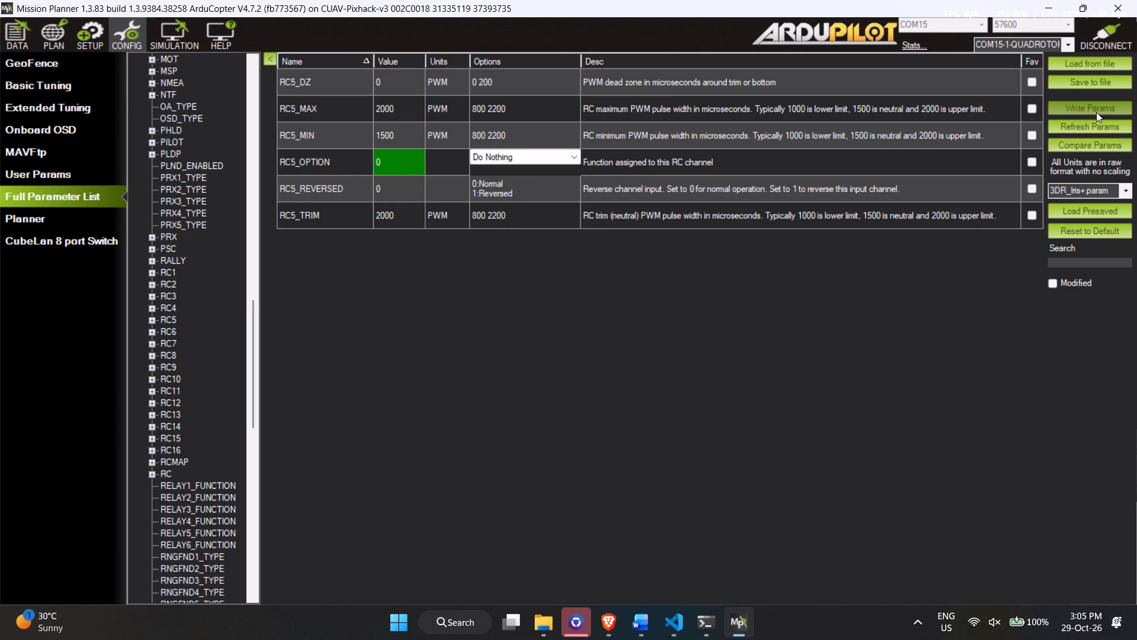
pyautogui.click(1096, 112)
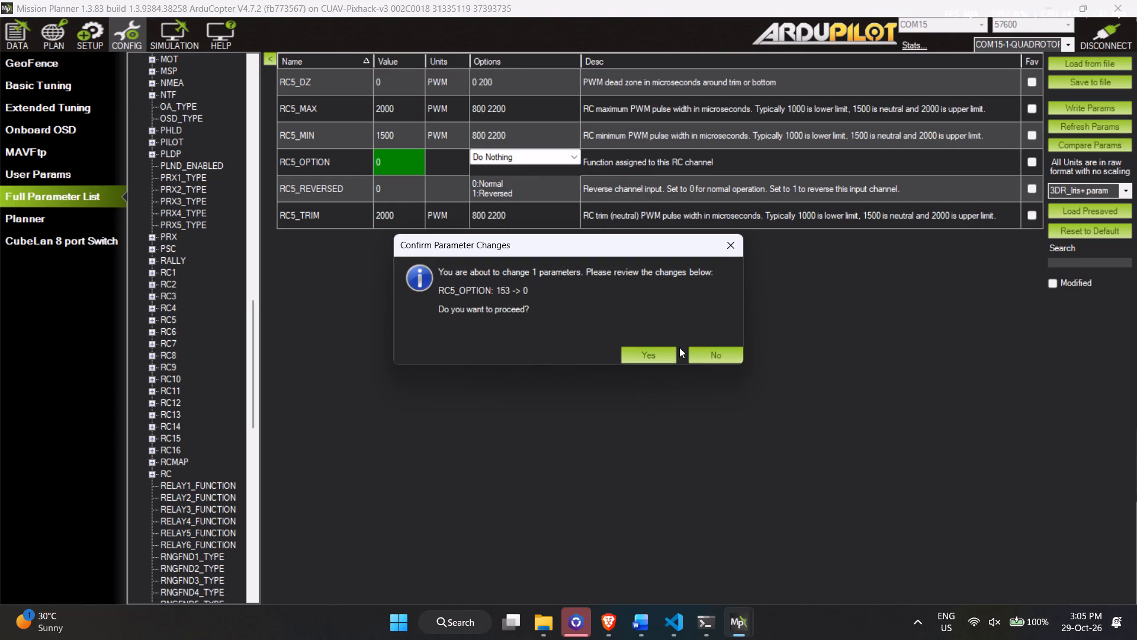
pyautogui.click(661, 350)
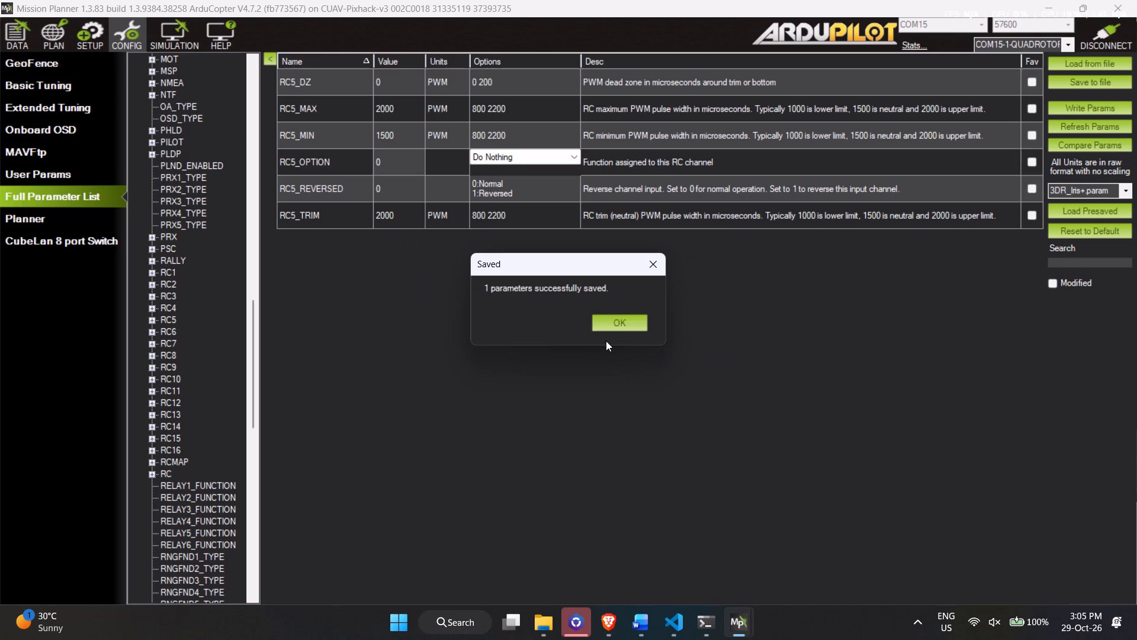
pyautogui.click(615, 328)
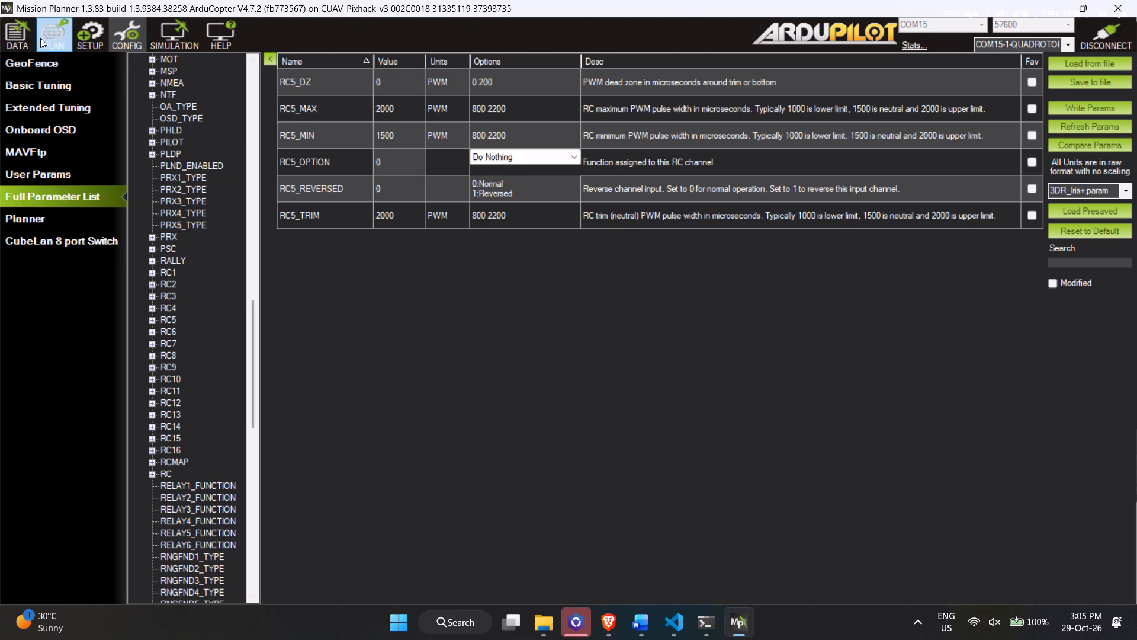
# Return to the flight data view to check the pre-arm messages and current flight mode.
pyautogui.click(21, 39)
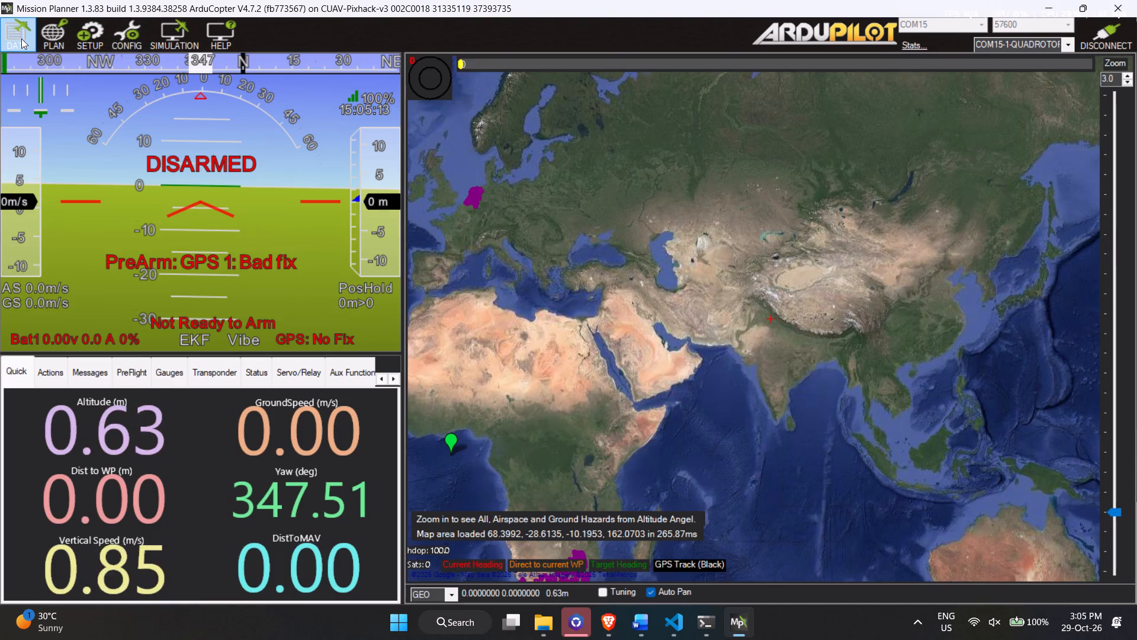
pyautogui.click(21, 39)
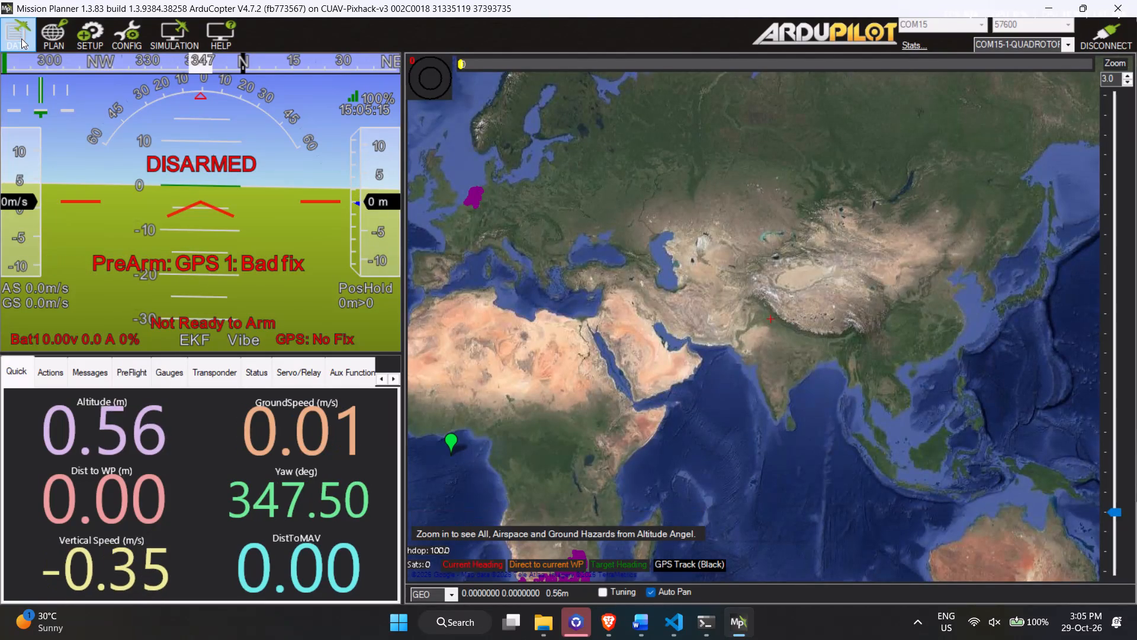
pyautogui.click(21, 39)
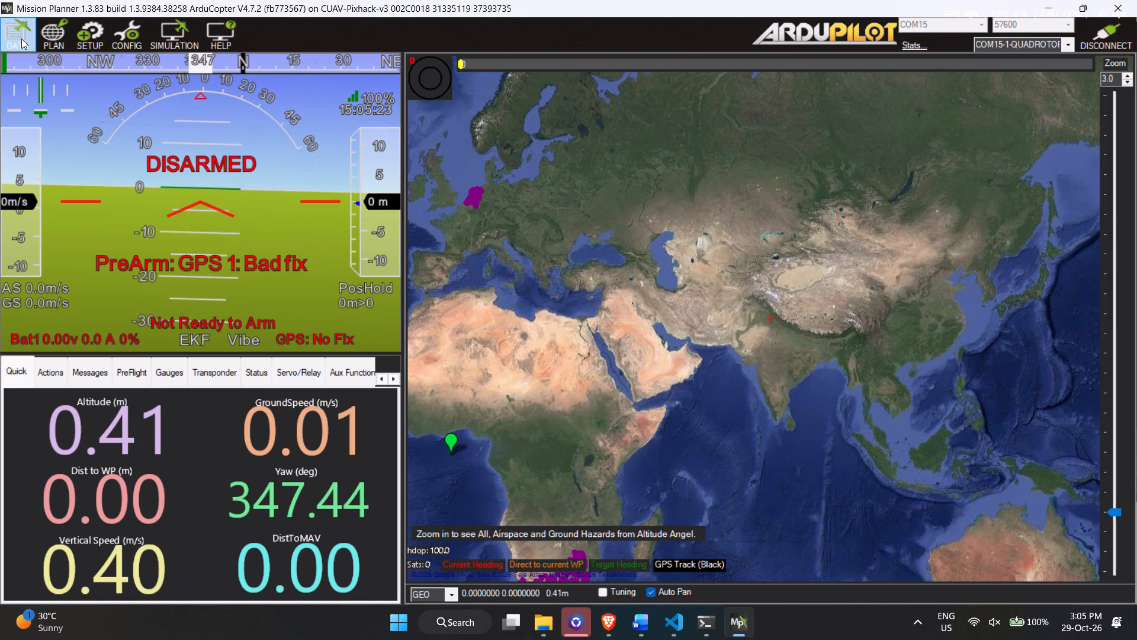
# In the BARO parameter group, set BARO_OPTIONS to 0 and write the change to the flight controller.
pyautogui.click(129, 32)
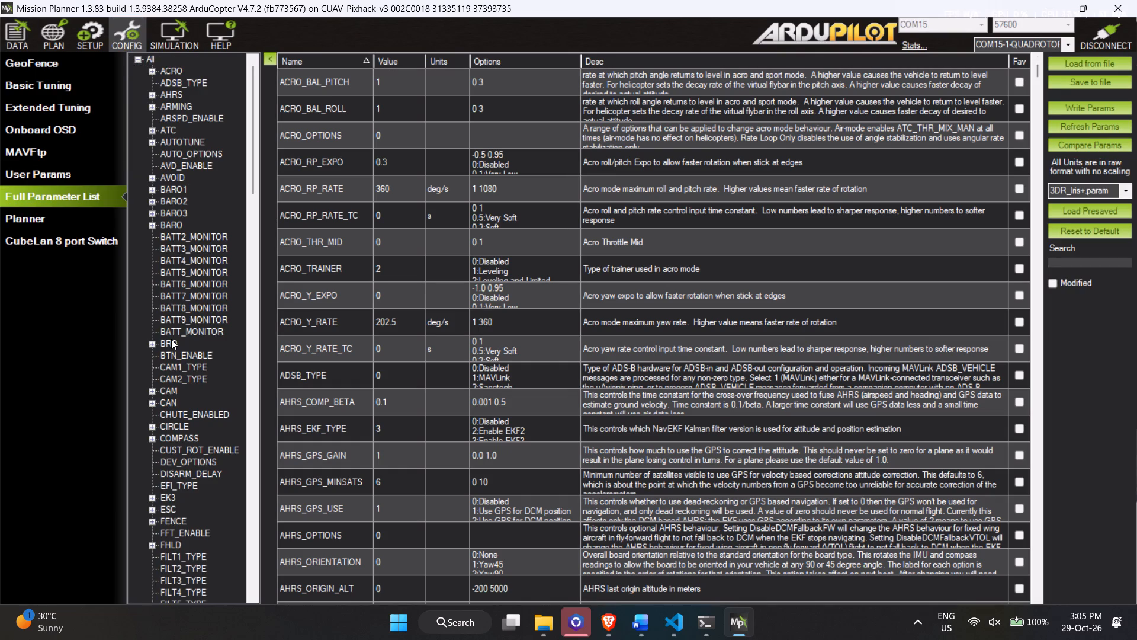
pyautogui.click(175, 229)
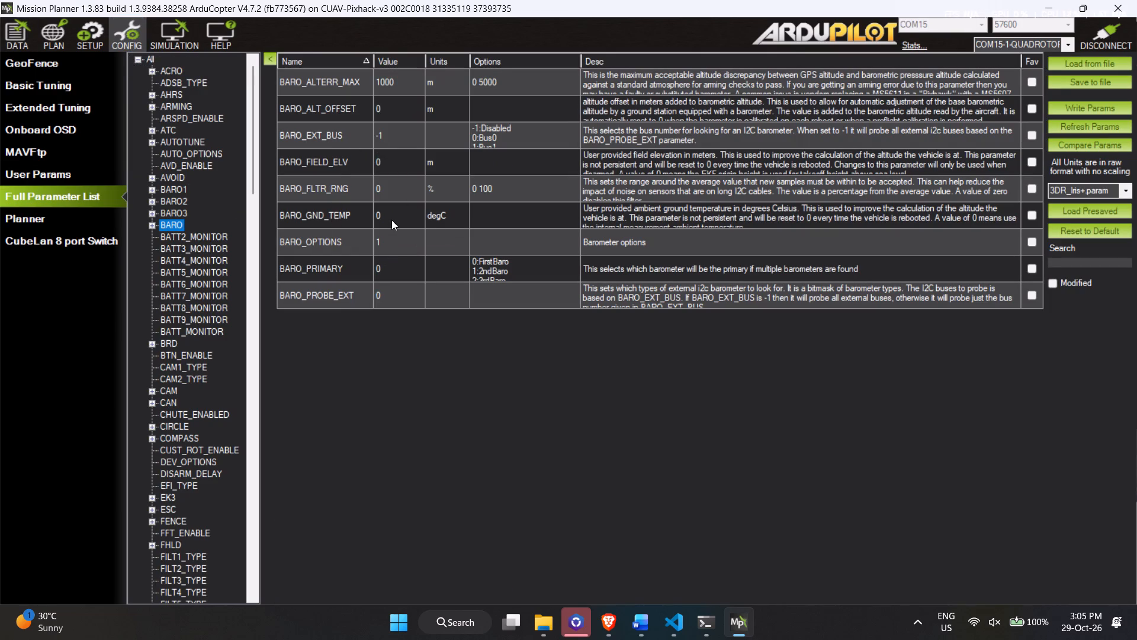
pyautogui.doubleClick(382, 240)
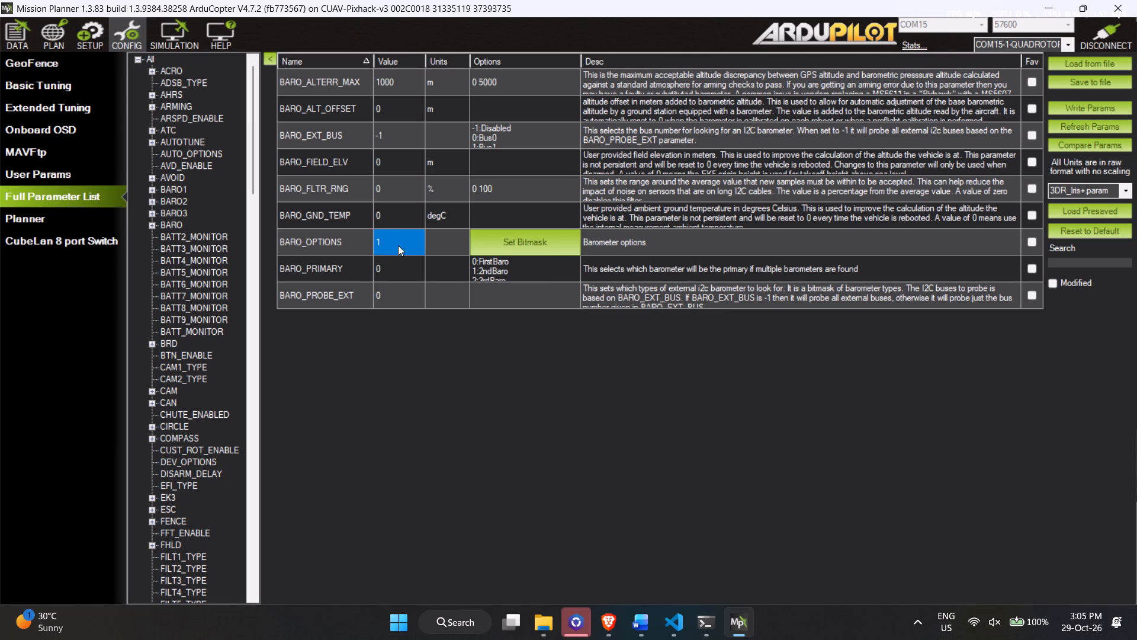
pyautogui.doubleClick(390, 239)
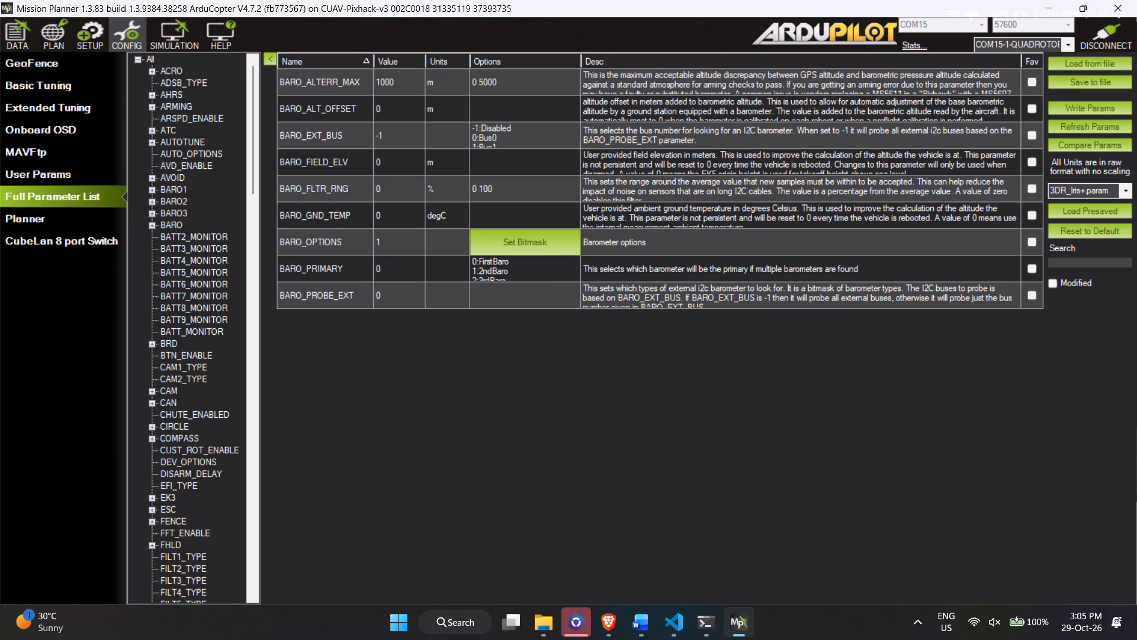
pyautogui.press('BackSpace')
pyautogui.press('0')
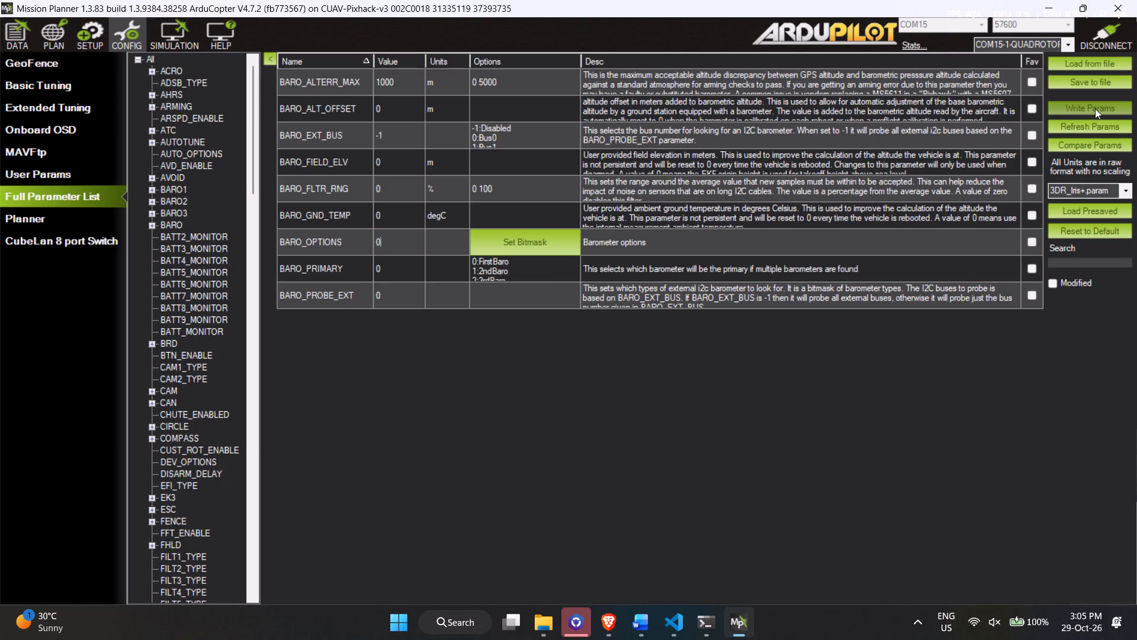
pyautogui.click(1095, 108)
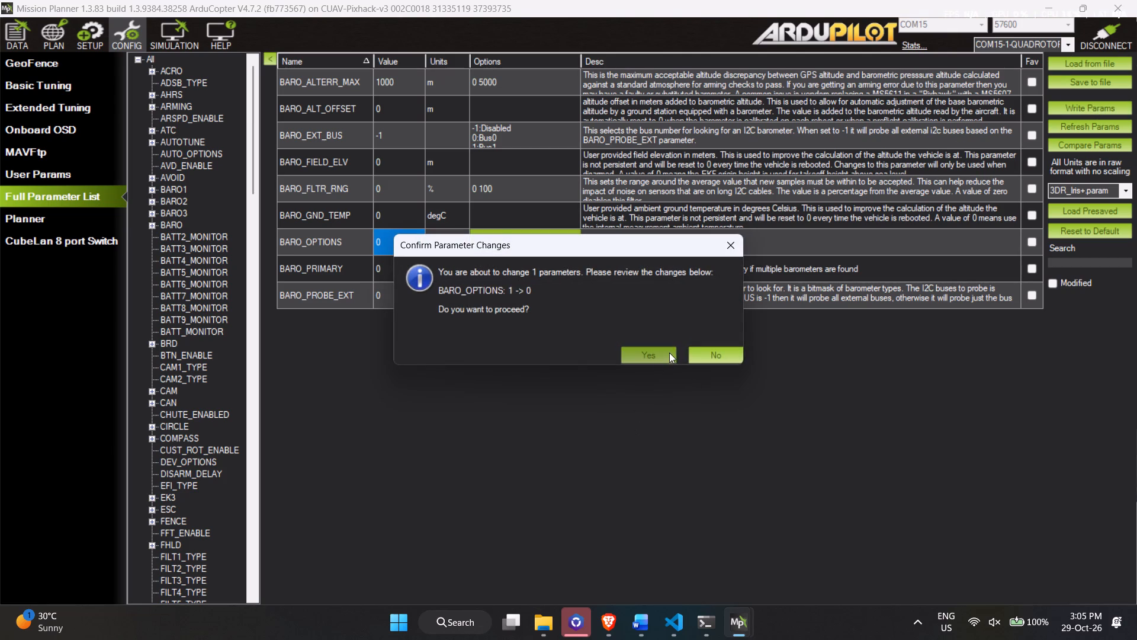
pyautogui.click(669, 353)
pyautogui.click(623, 322)
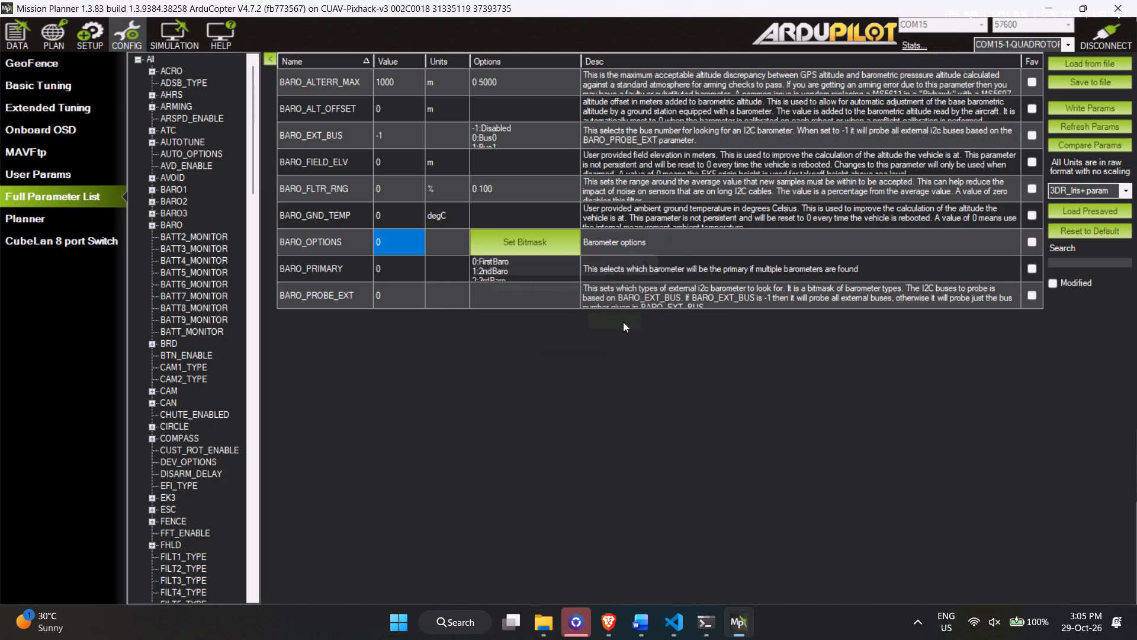
pyautogui.click(1083, 111)
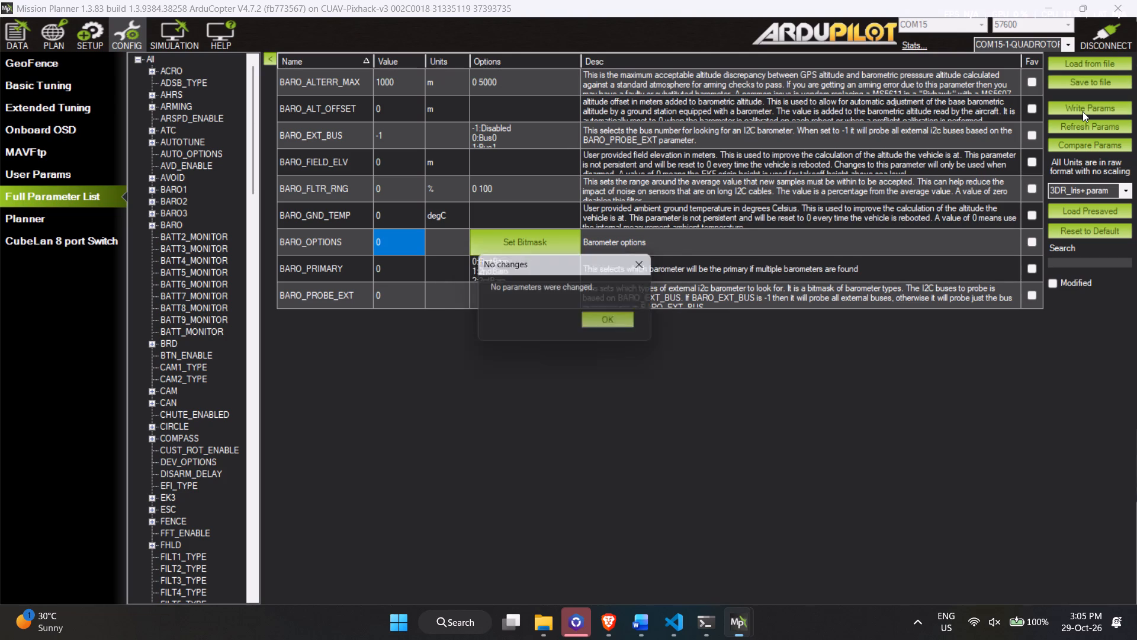
pyautogui.click(614, 327)
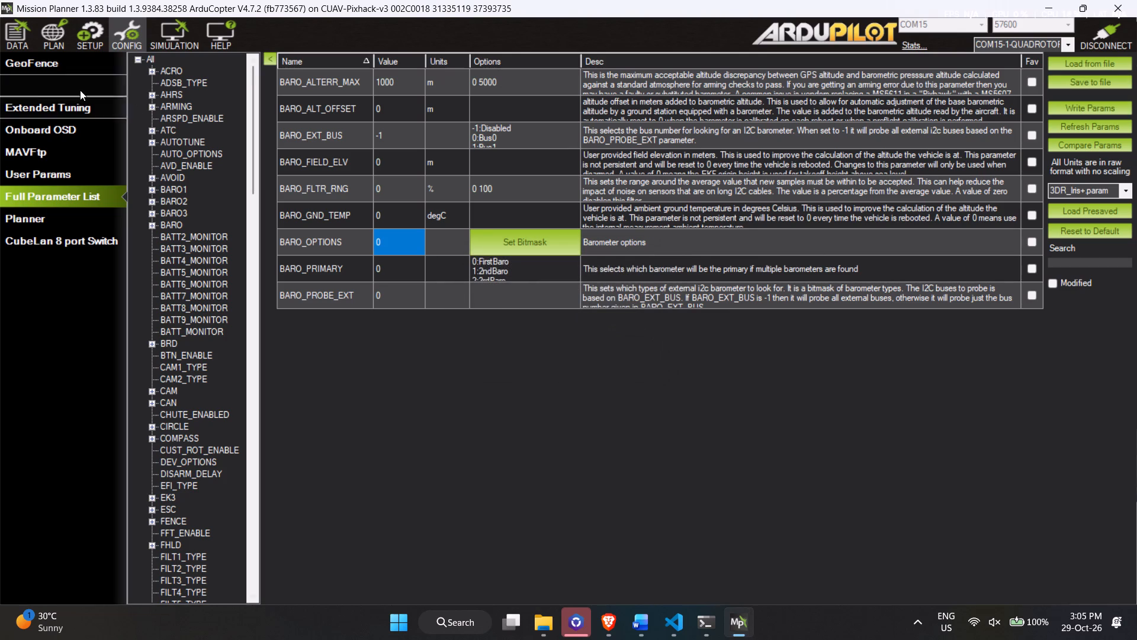
# Display the flight data view again to check the vehicle's pre-arm status.
pyautogui.click(31, 39)
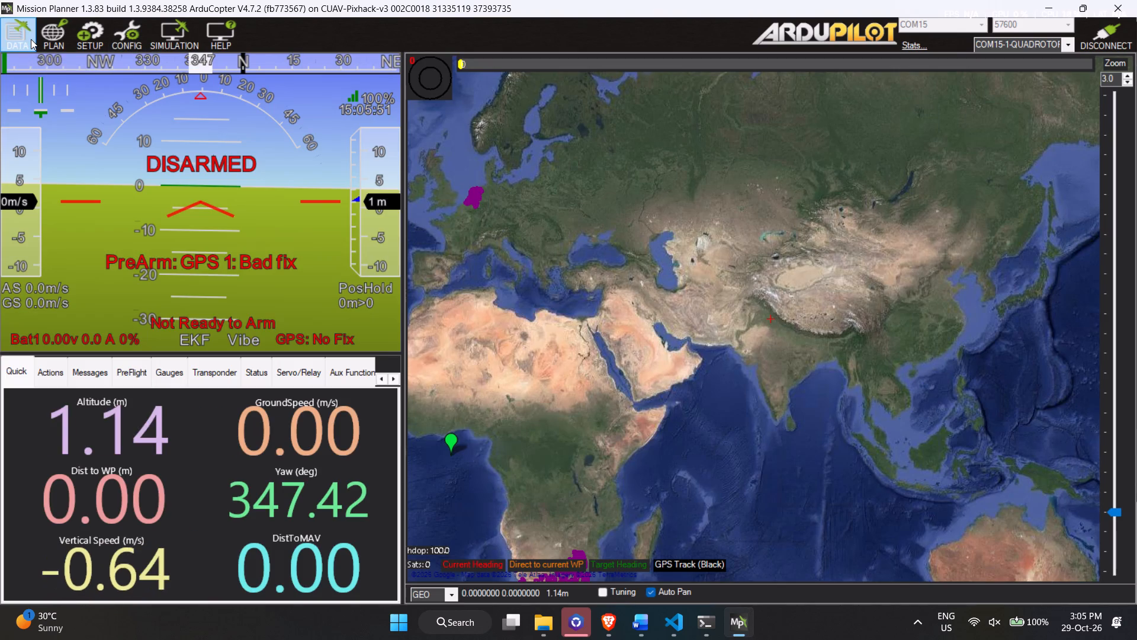
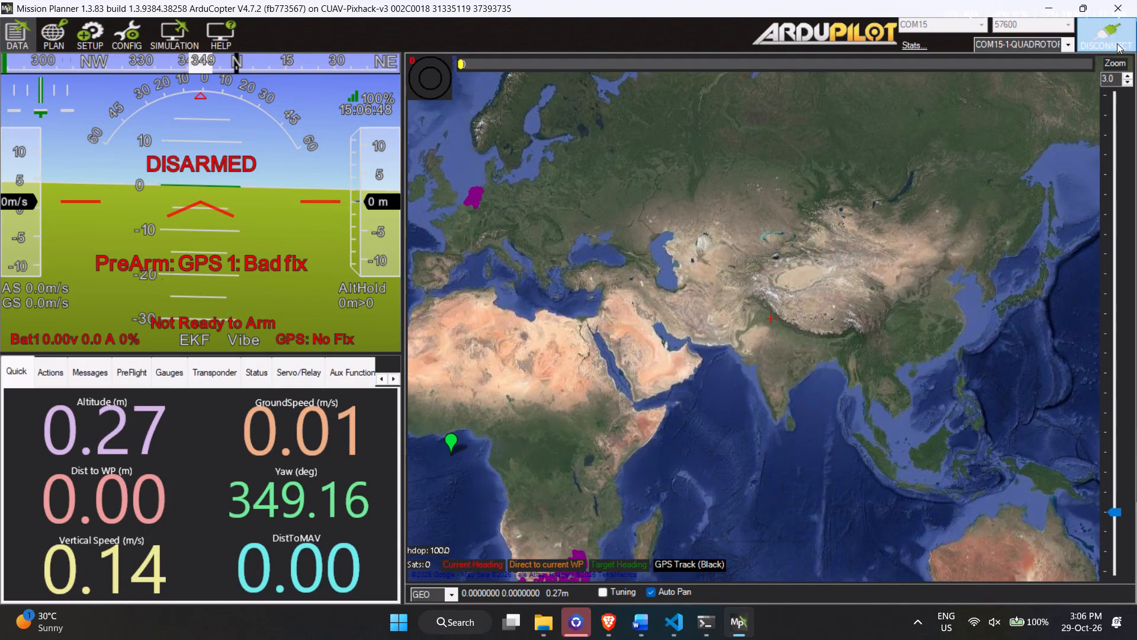
# Examine the vehicle's live status values in the flight data view, particularly the GPS status, accuracy and HDOP entries.
pyautogui.click(268, 378)
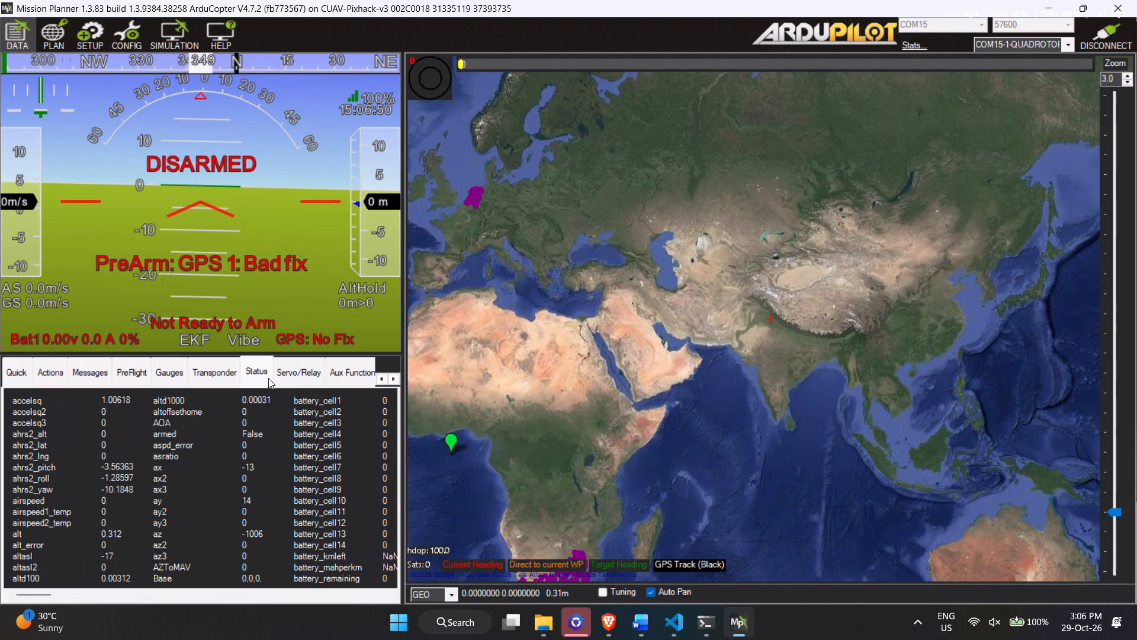
pyautogui.scroll(2, 174, 459)
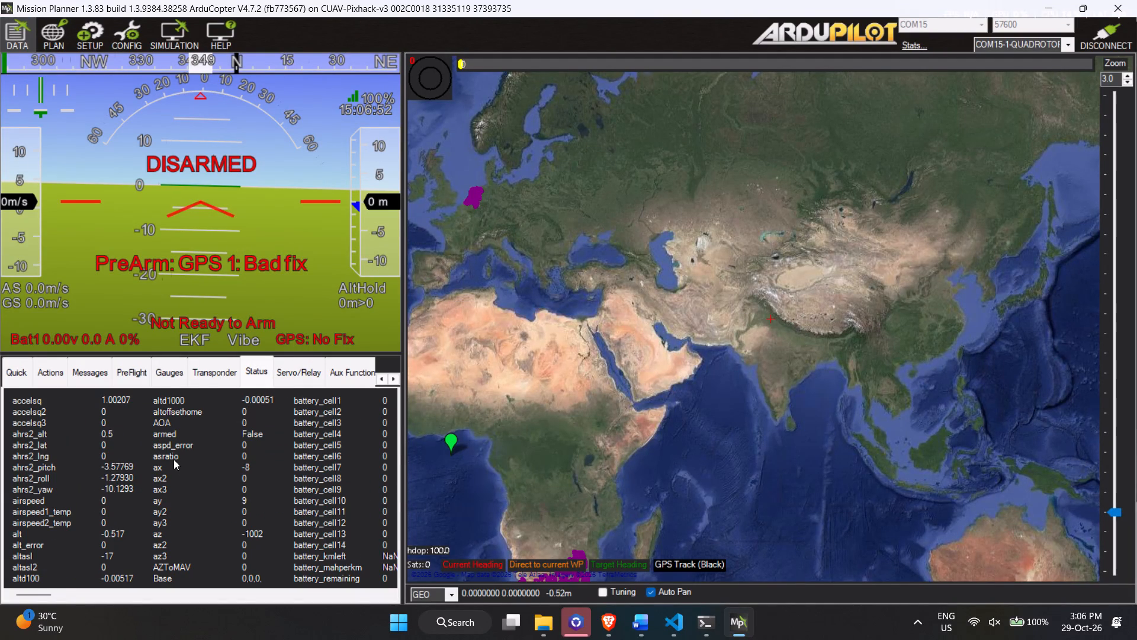
pyautogui.scroll(-3, 174, 459)
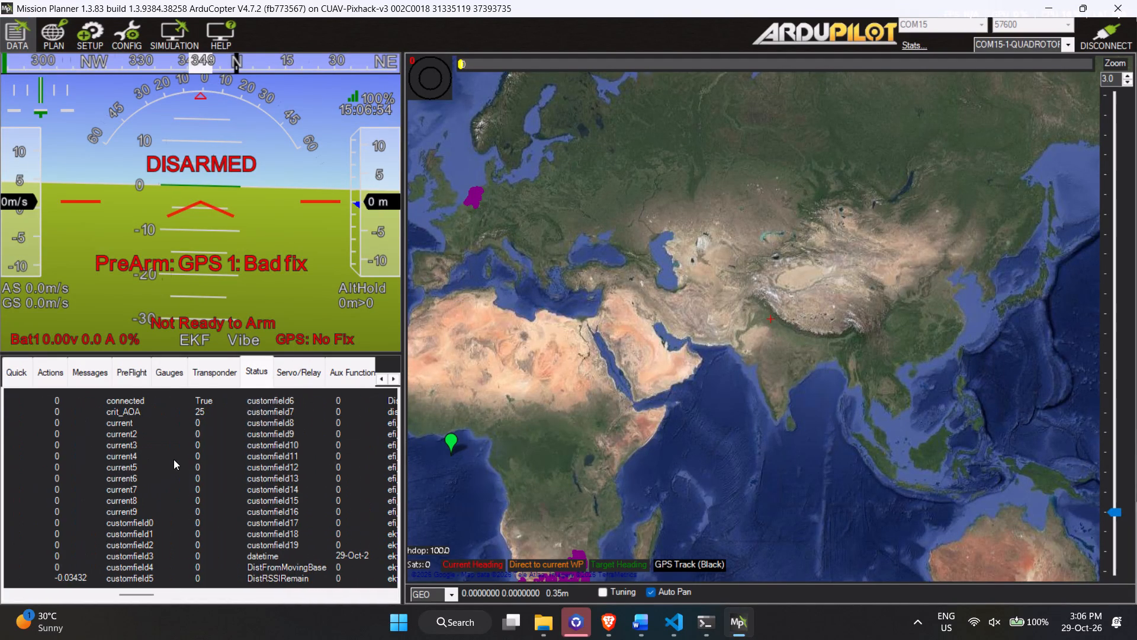
pyautogui.scroll(-5, 174, 459)
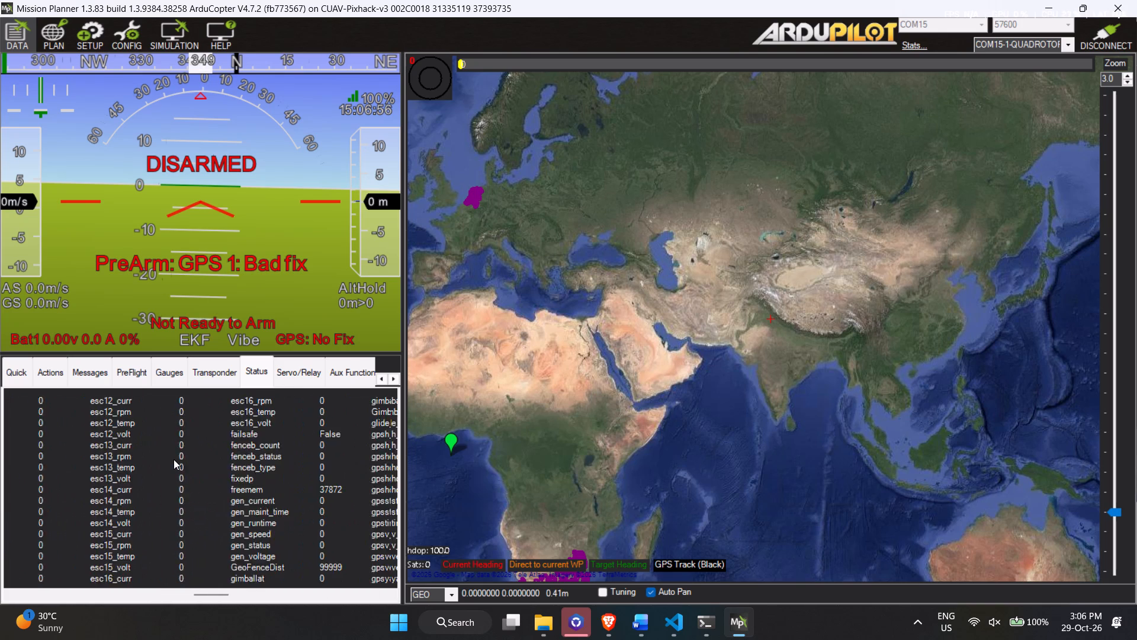
pyautogui.scroll(-1, 174, 459)
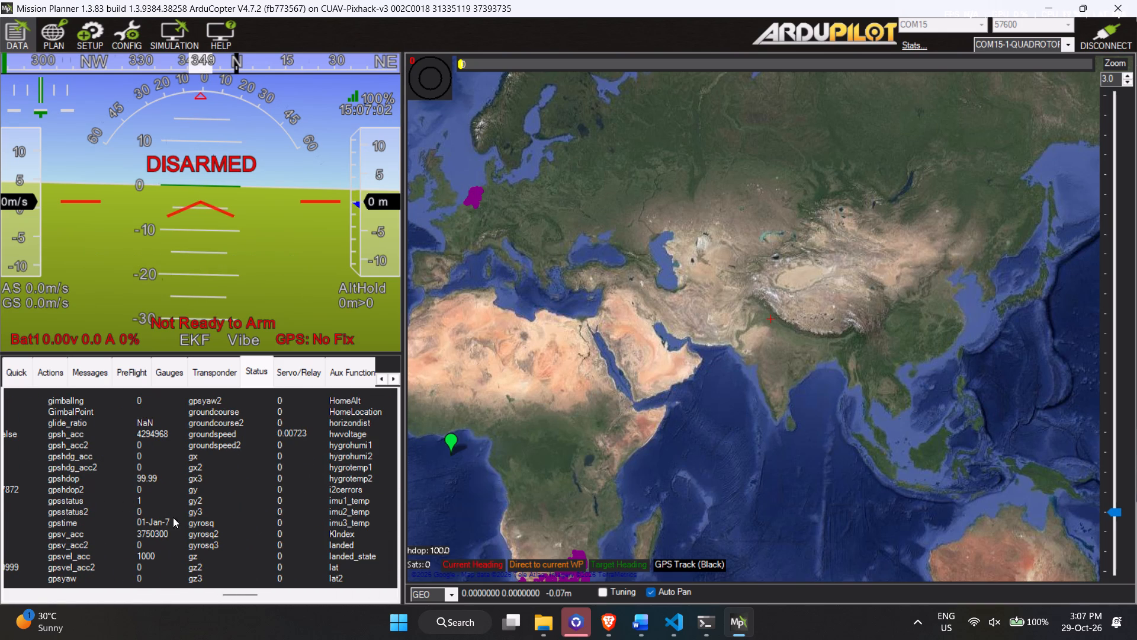
pyautogui.scroll(1, 329, 494)
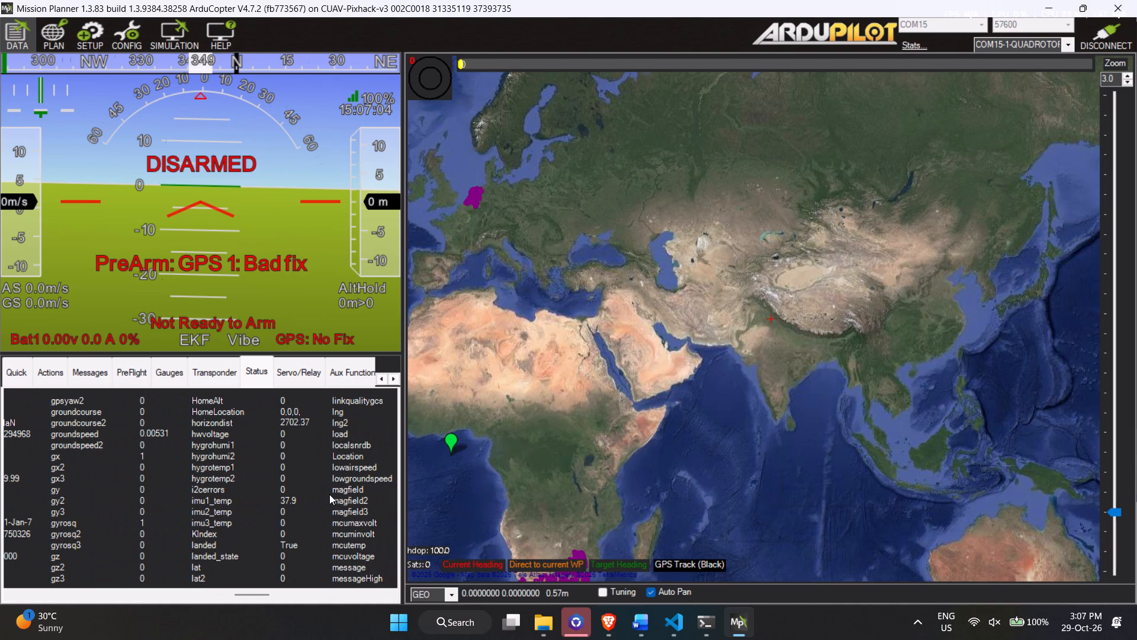
pyautogui.scroll(1, 329, 494)
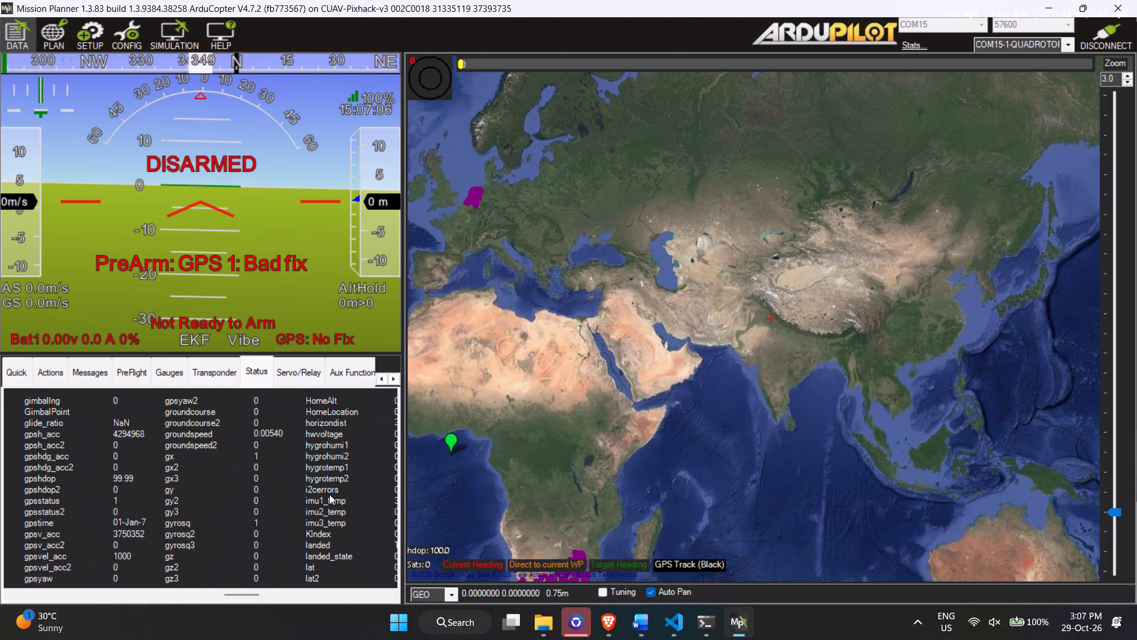
pyautogui.scroll(1, 329, 494)
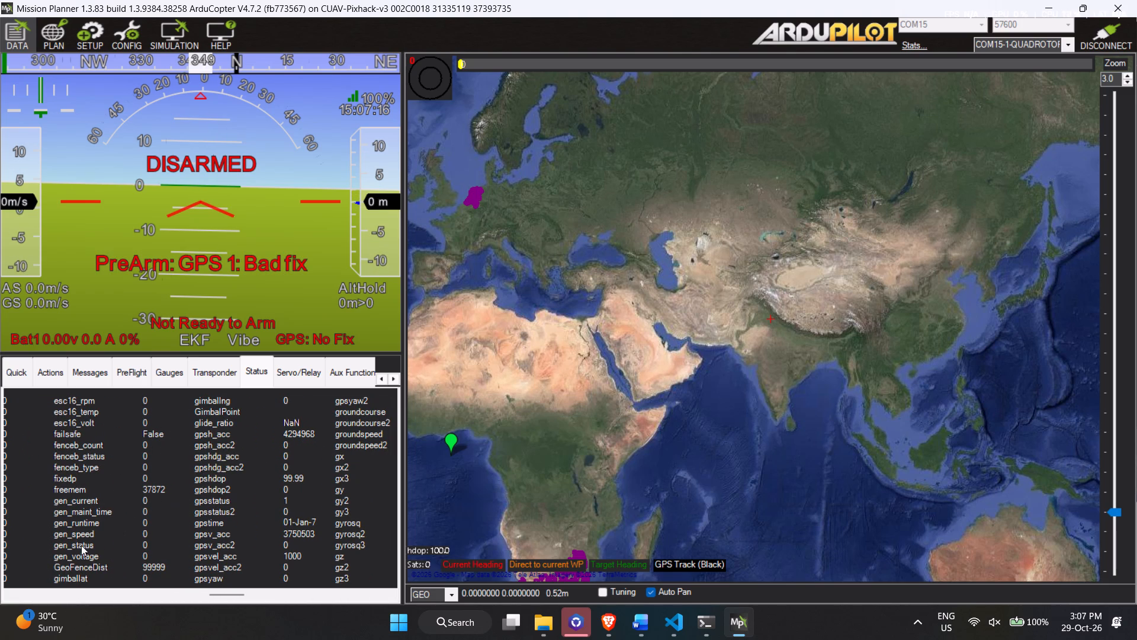
# In the full parameter list, inspect the GPS group, including the GPS_AUTO_CONFIG options, and the GPS1 group.
pyautogui.click(133, 40)
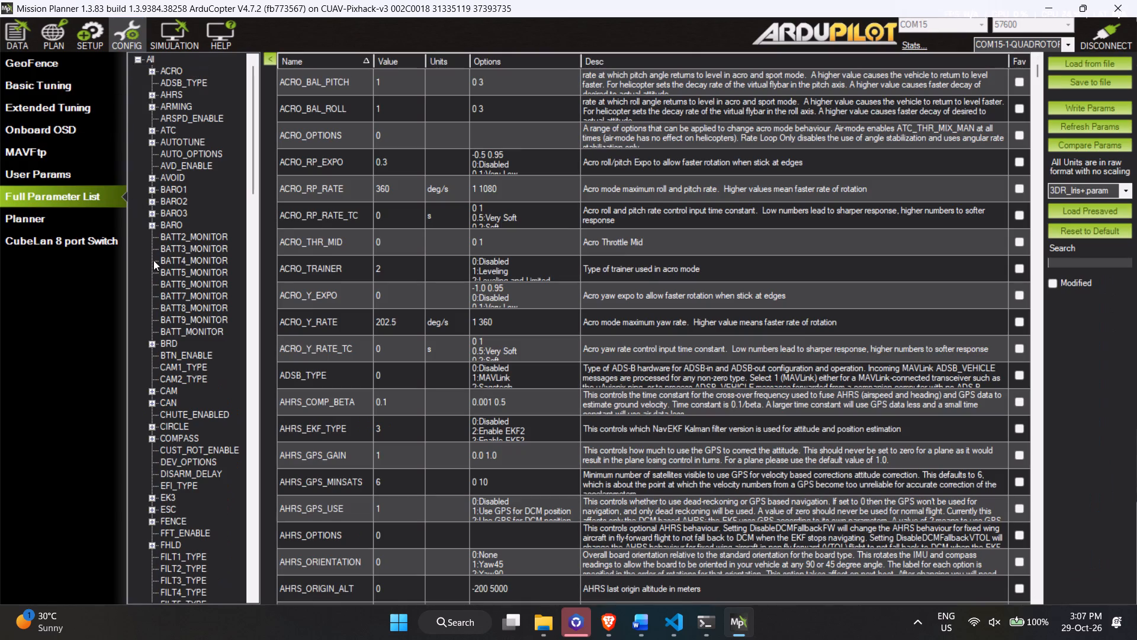
pyautogui.scroll(-1, 187, 342)
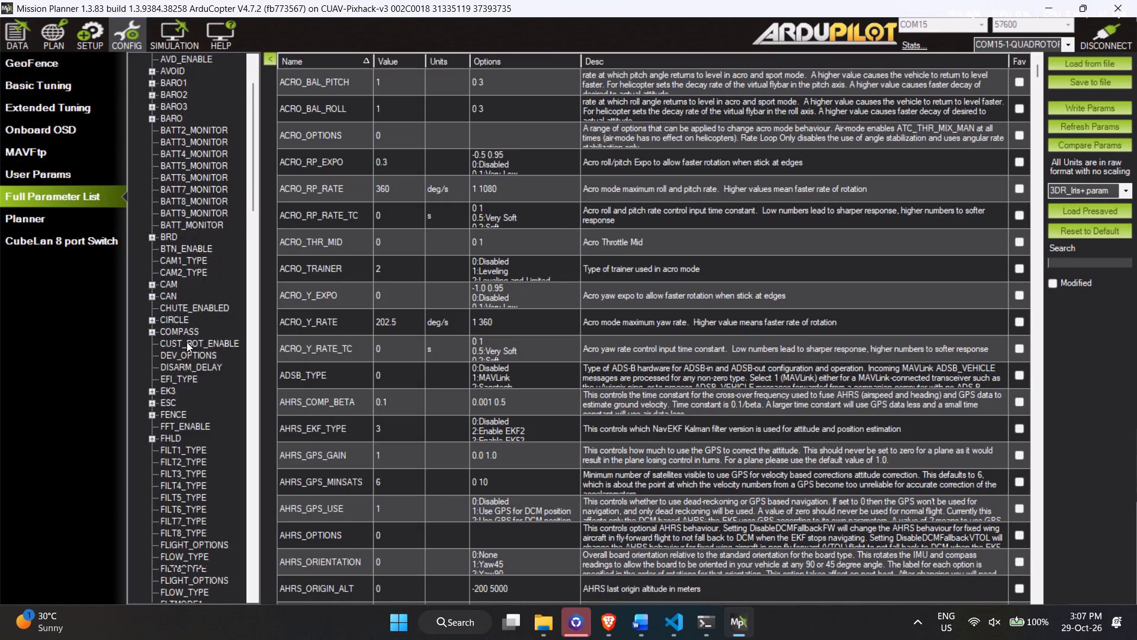
pyautogui.scroll(-5, 187, 342)
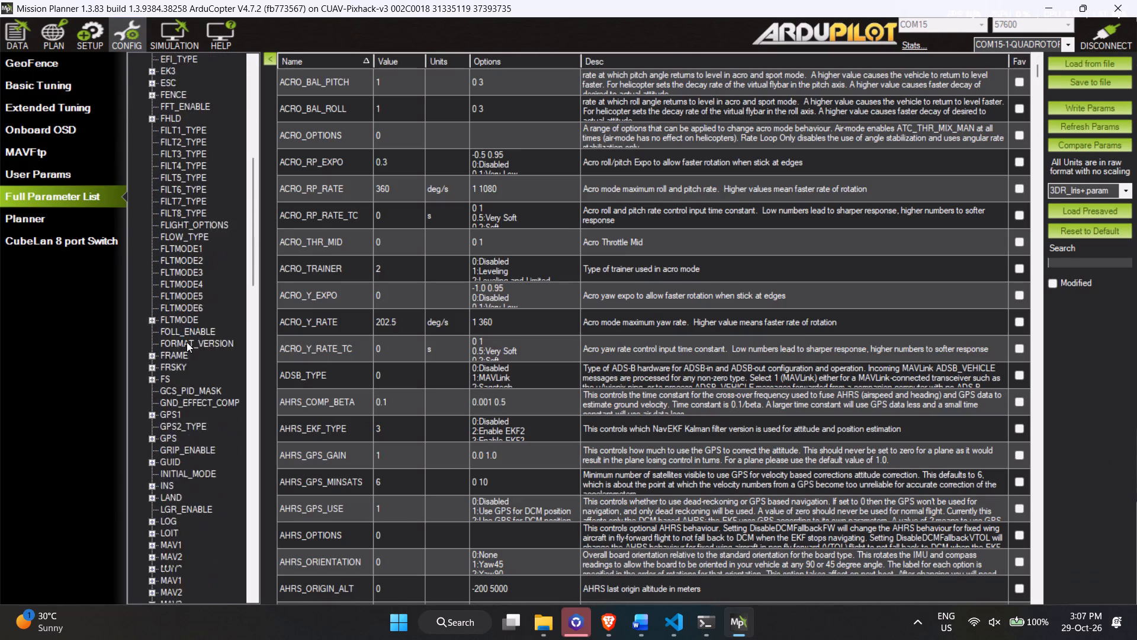
pyautogui.scroll(-1, 187, 342)
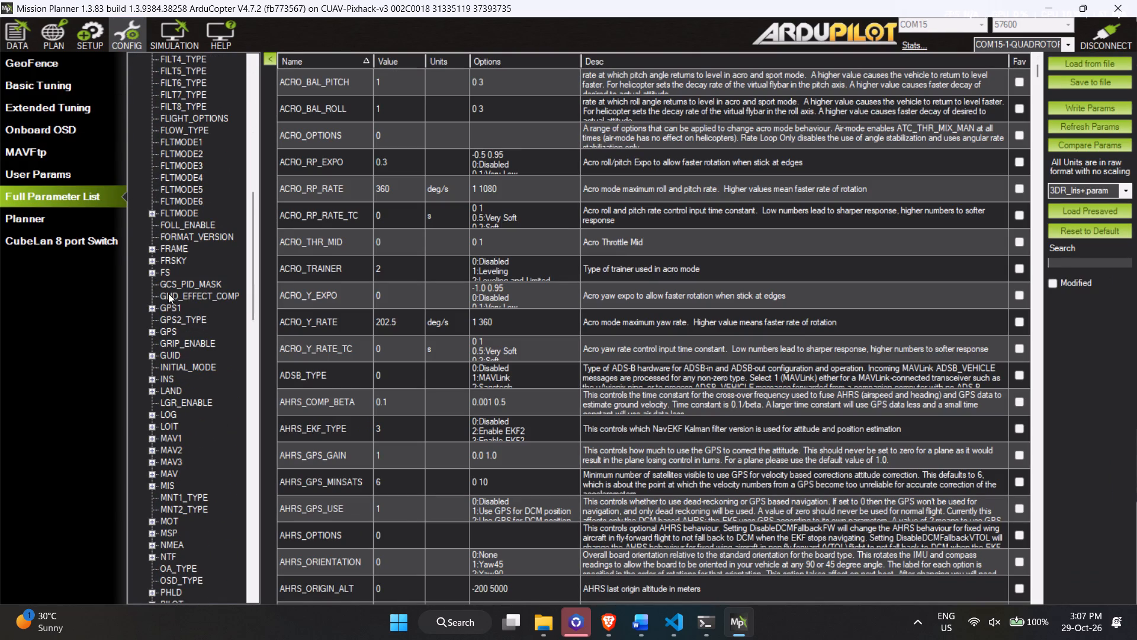
pyautogui.click(171, 330)
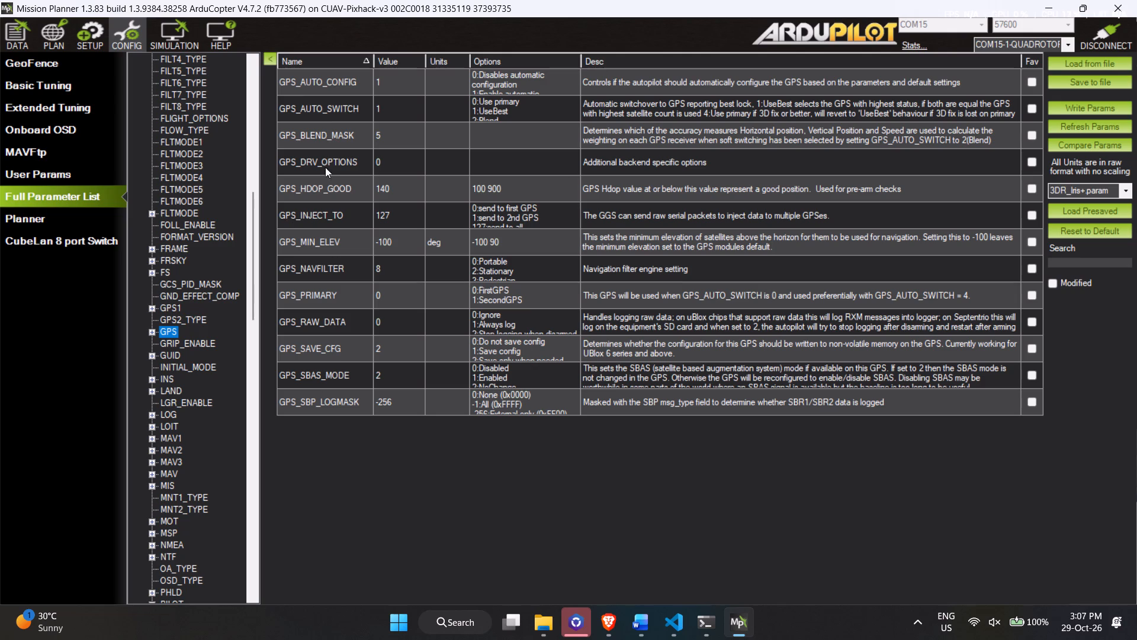
pyautogui.click(523, 82)
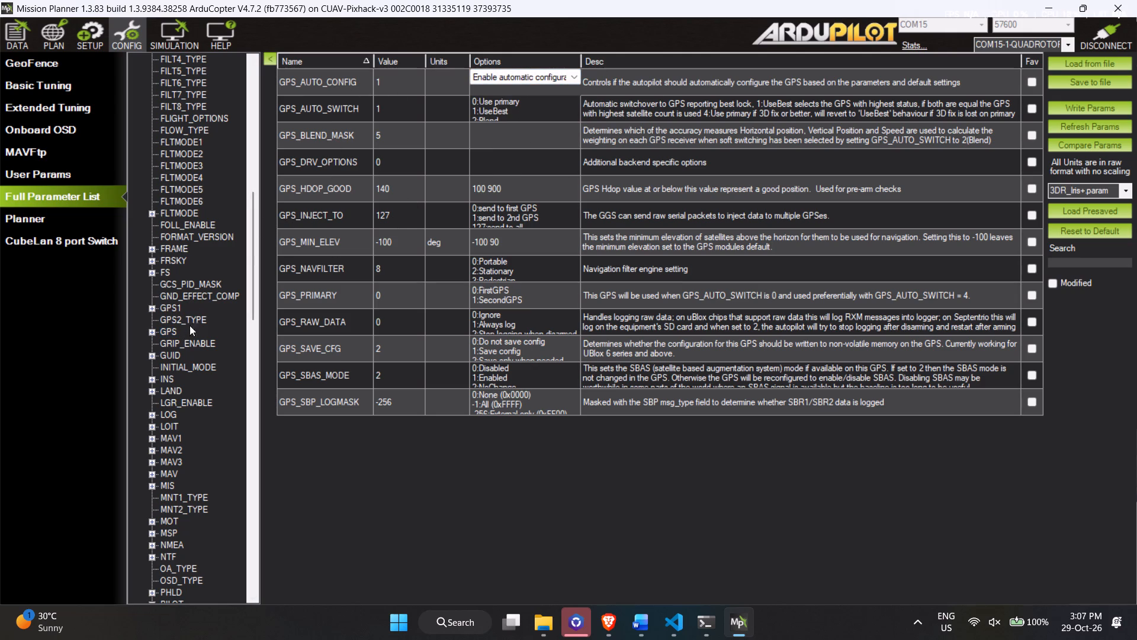
pyautogui.click(174, 305)
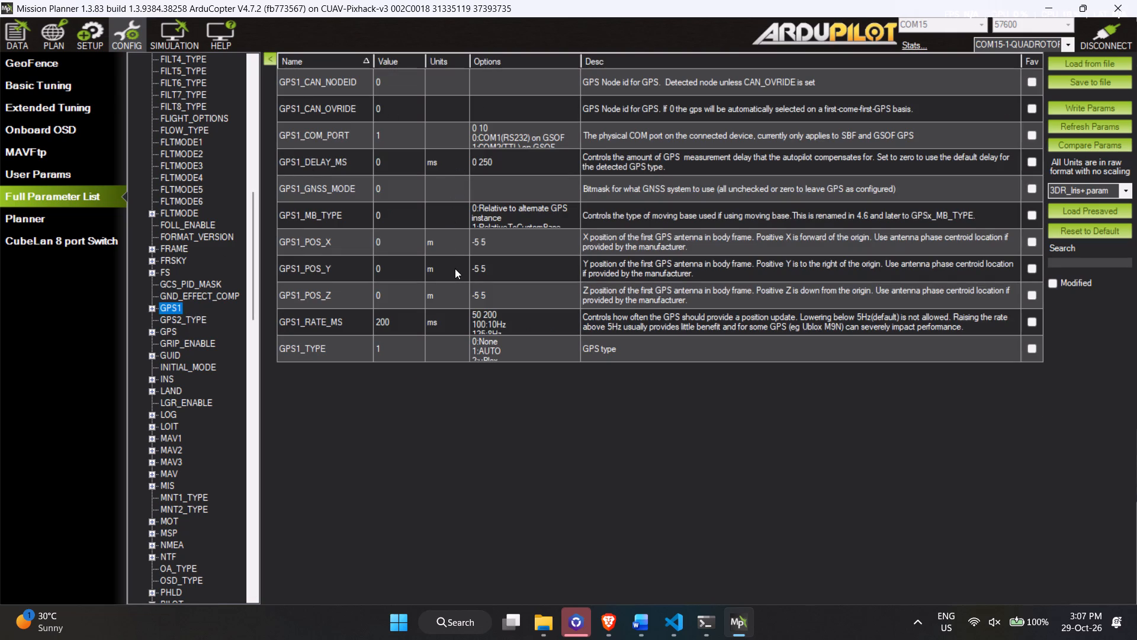
# Disconnect the flight controller on COM15 and reconnect it at 57600 baud to reload its parameters.
pyautogui.click(1126, 40)
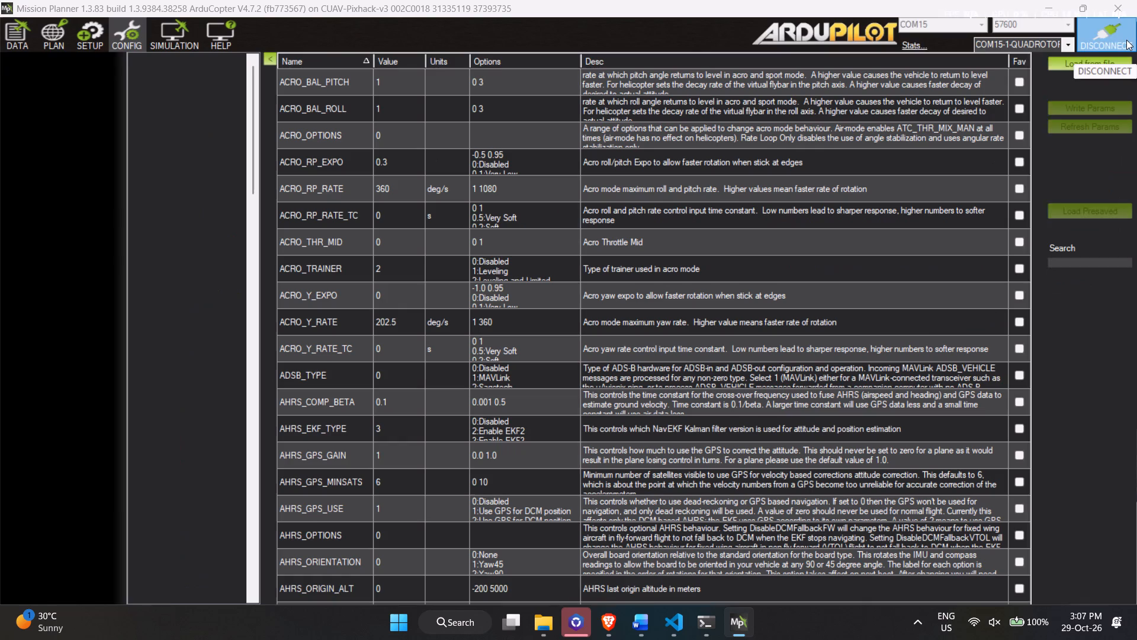
pyautogui.click(1126, 40)
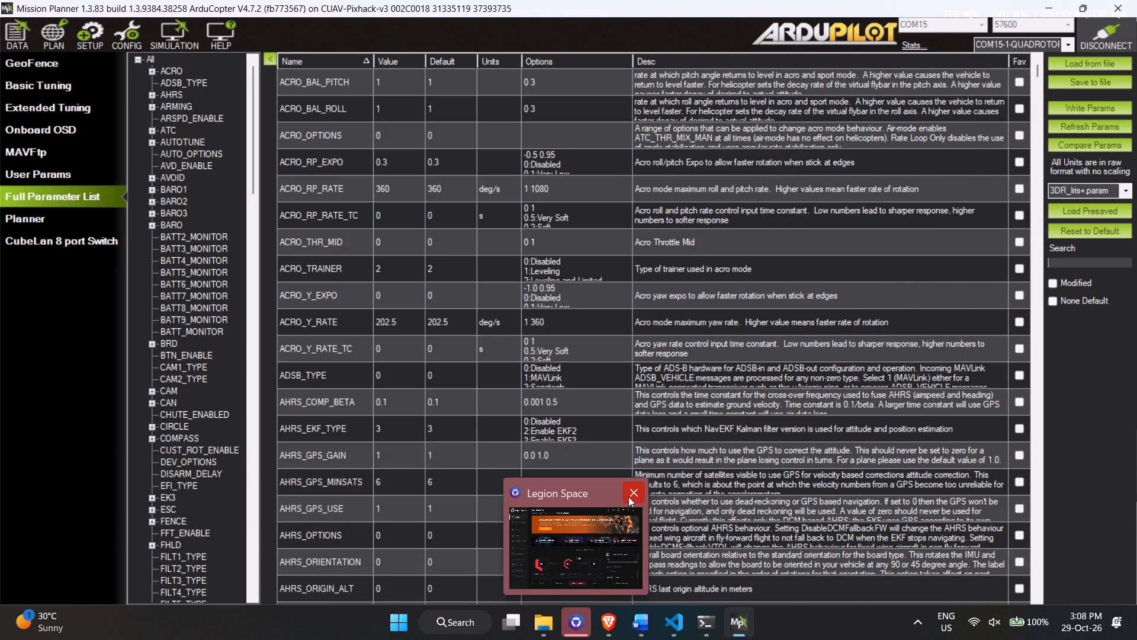
# Close the Legion Space window and return to the full parameter list.
pyautogui.click(628, 497)
pyautogui.click(504, 374)
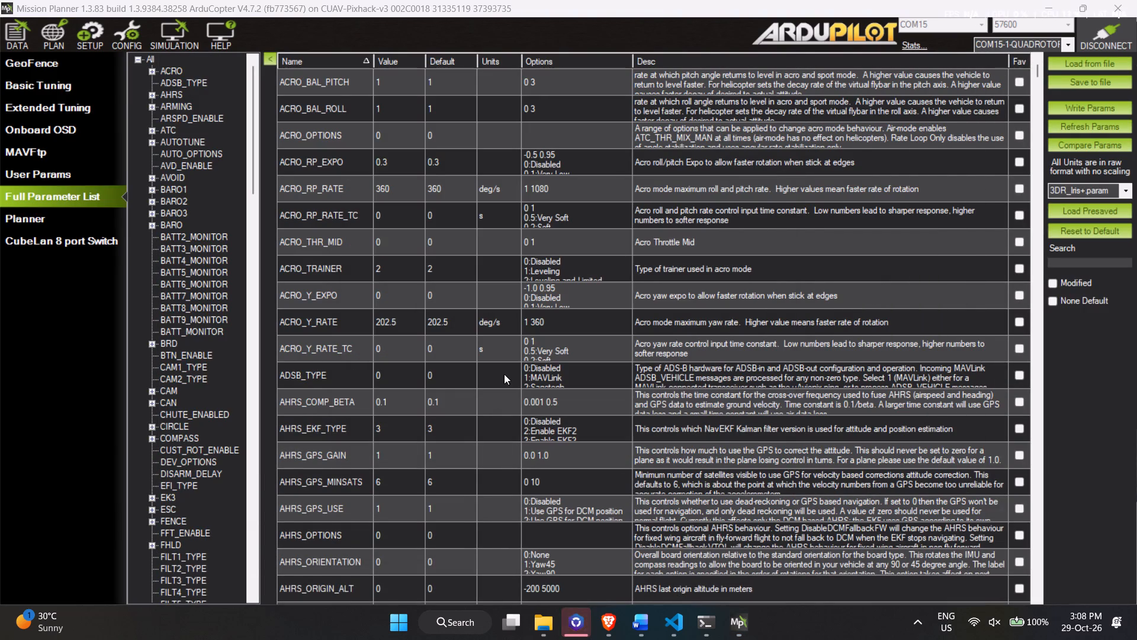
# Open the compass page in the mandatory hardware setup to review compass priority and calibration settings.
pyautogui.click(88, 40)
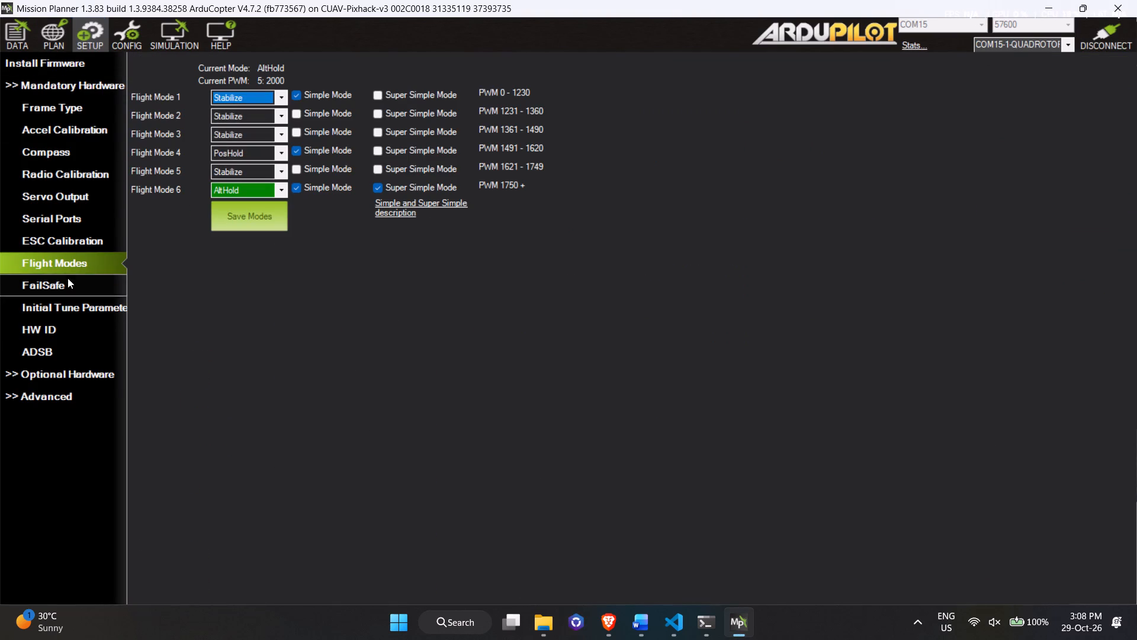
pyautogui.click(94, 162)
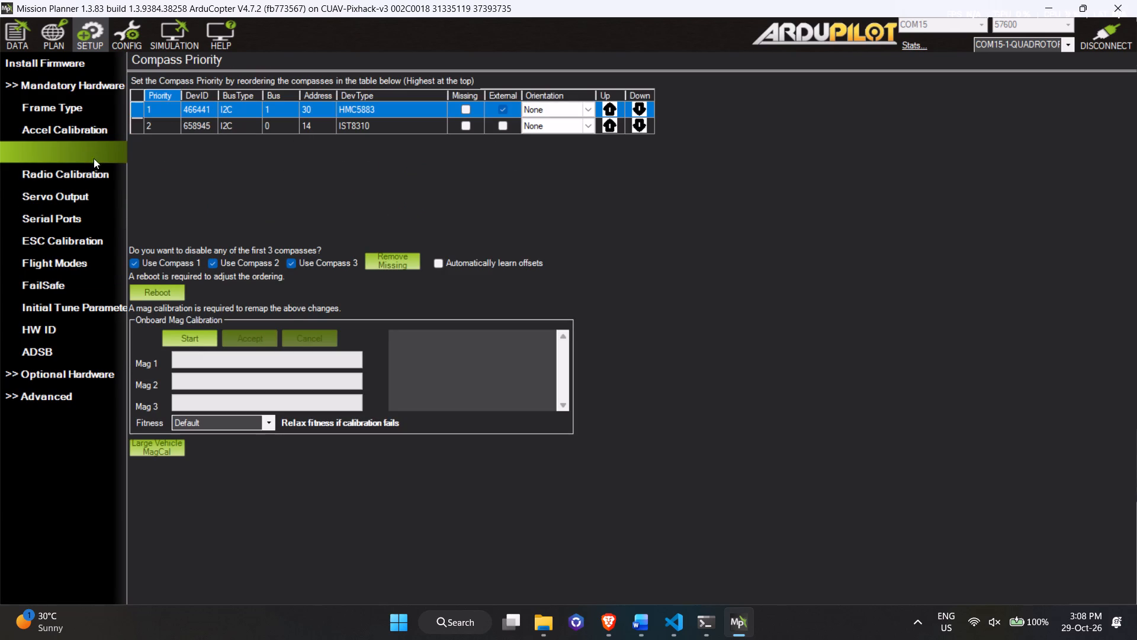
# Return to the flight data view to check the vehicle's pre-arm status.
pyautogui.click(21, 39)
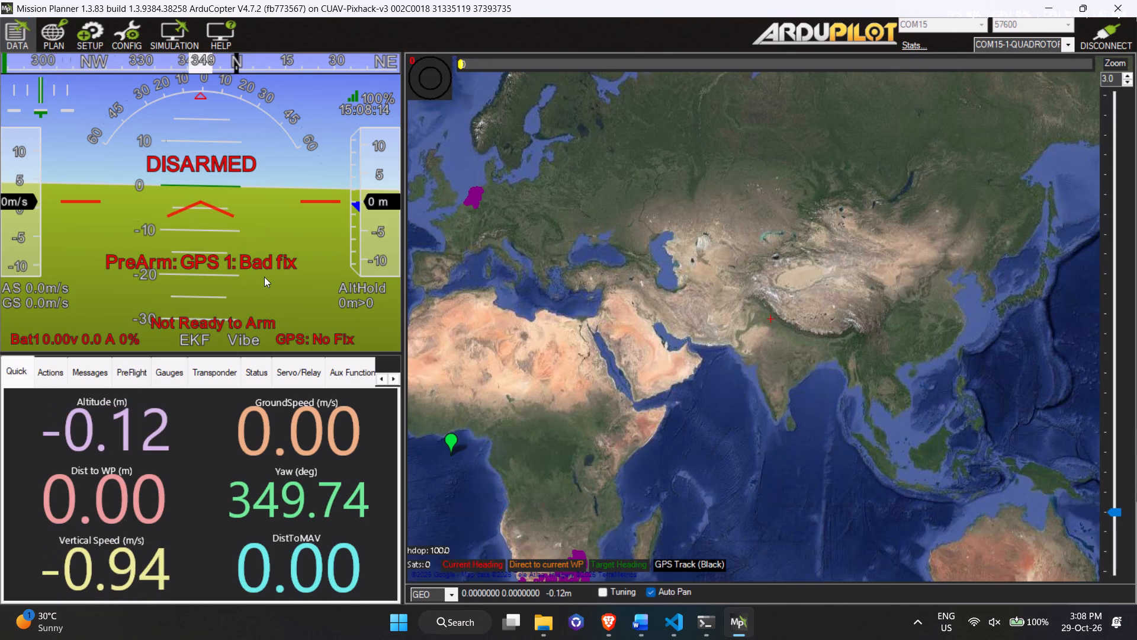
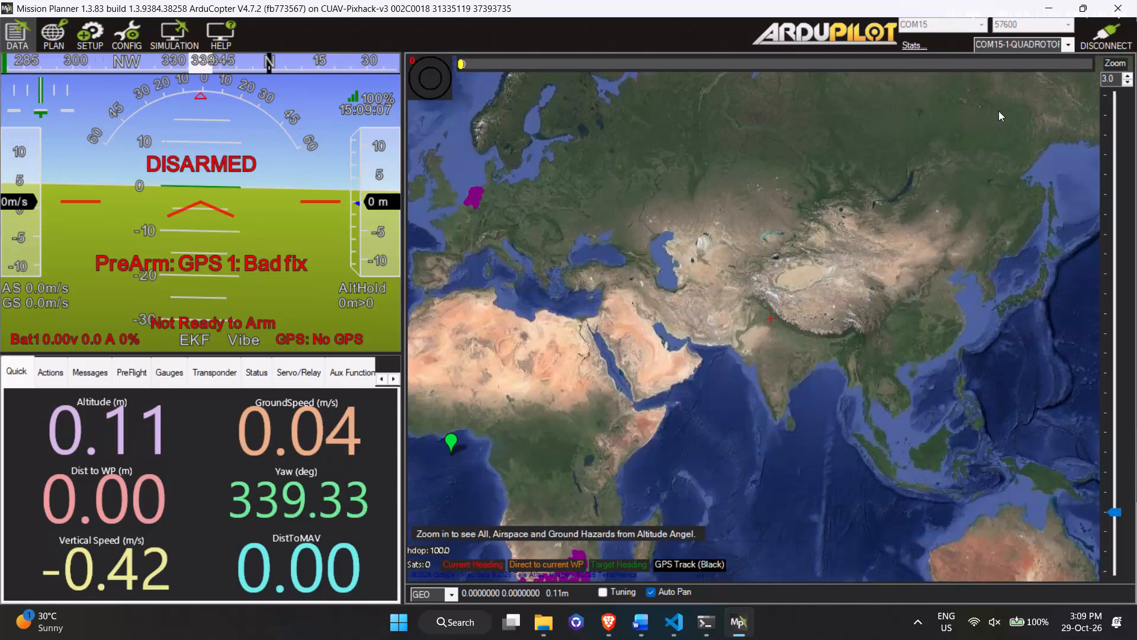
# Disconnect the flight controller and reconnect it on COM15 at 57600 baud.
pyautogui.click(1113, 44)
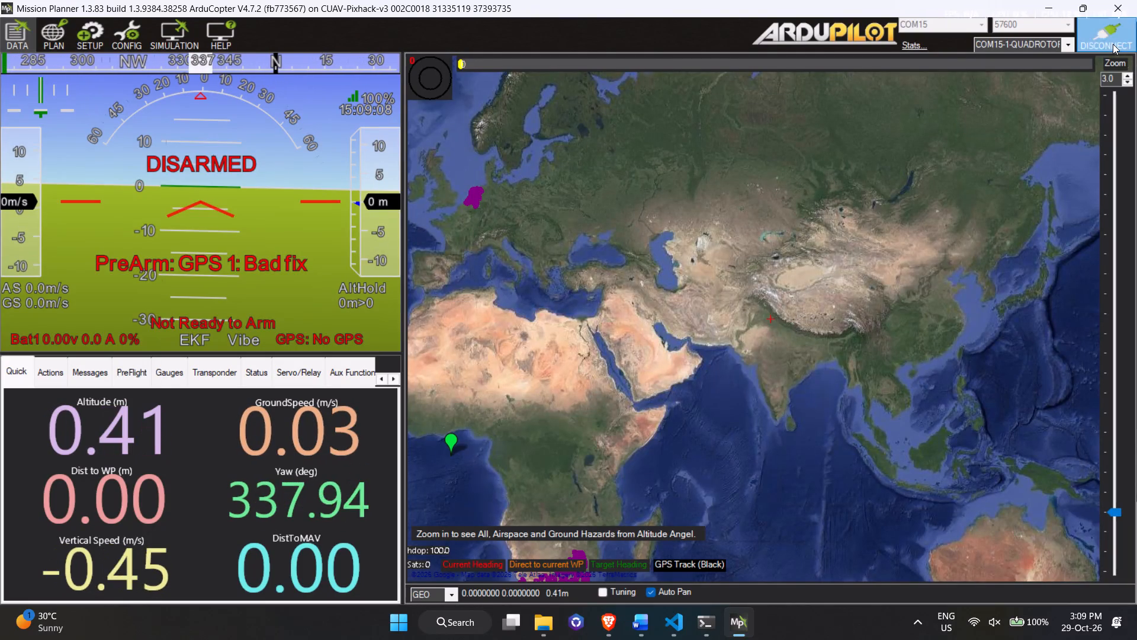
pyautogui.click(1113, 44)
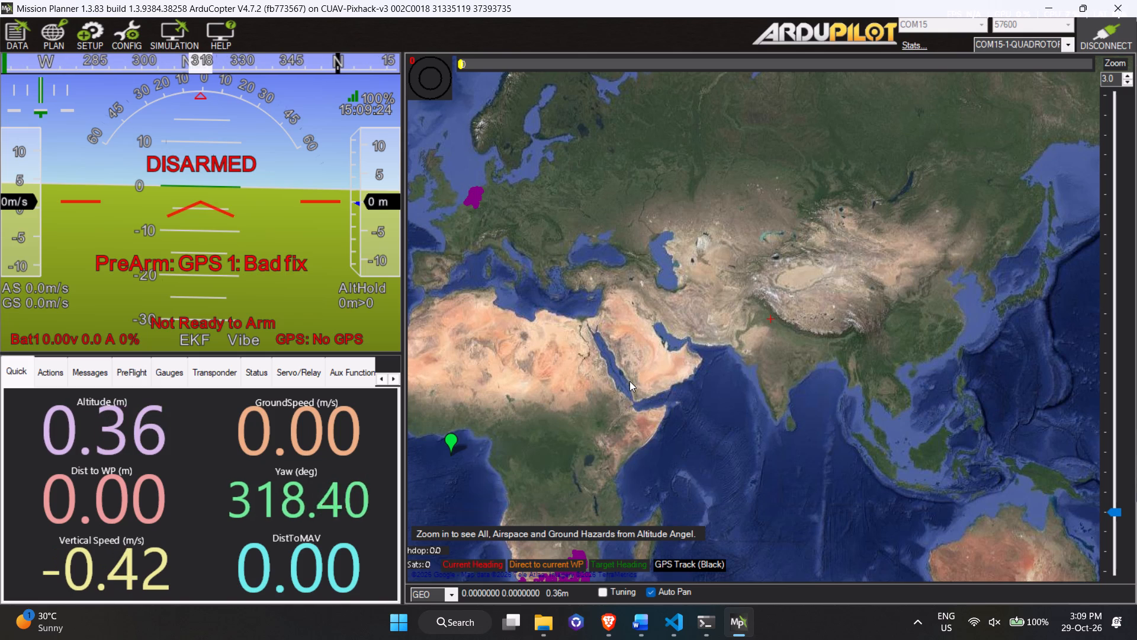
# Switch to the Brave browser and search the web for "ardupilot bad gps health".
pyautogui.click(610, 620)
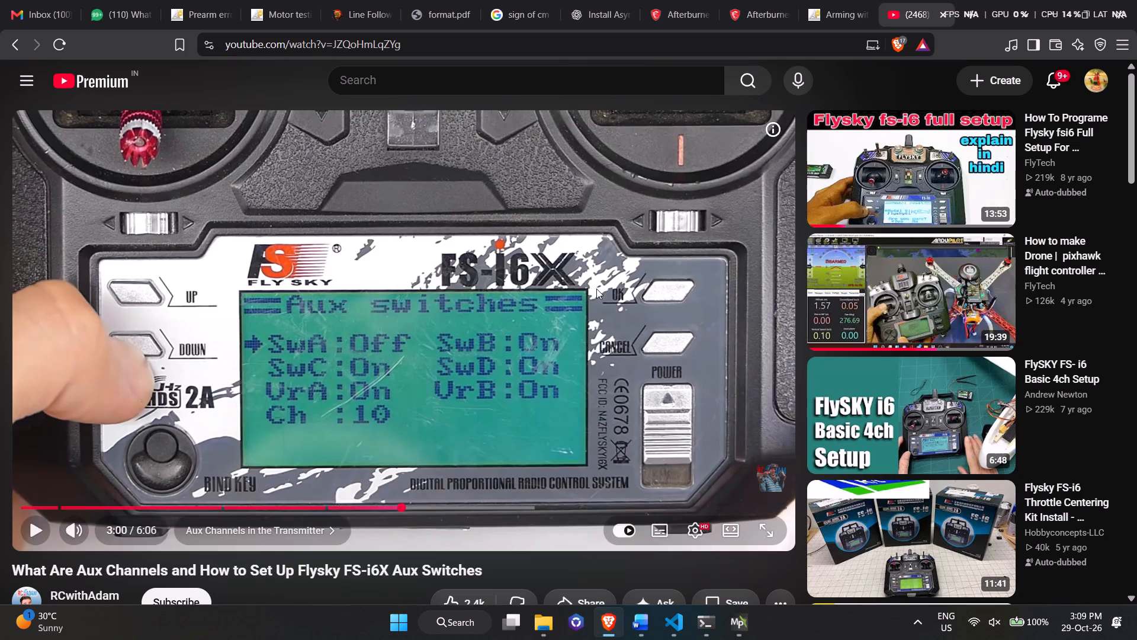
pyautogui.click(743, 41)
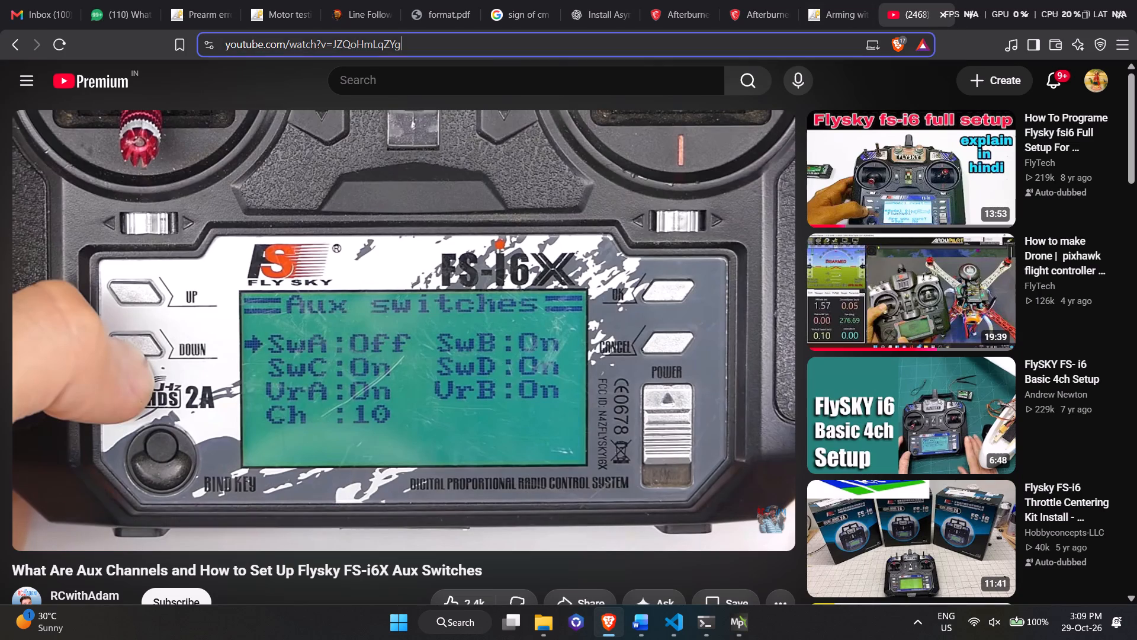
pyautogui.write('bad gps ardu')
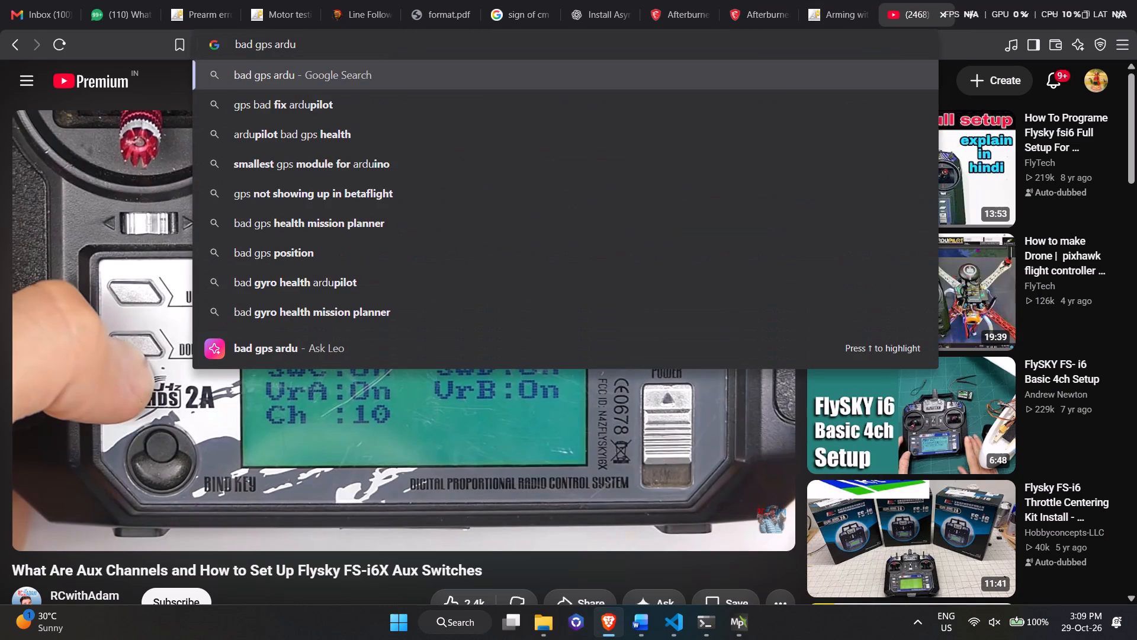
pyautogui.press('Down')
pyautogui.press('Down')
pyautogui.press('Return')
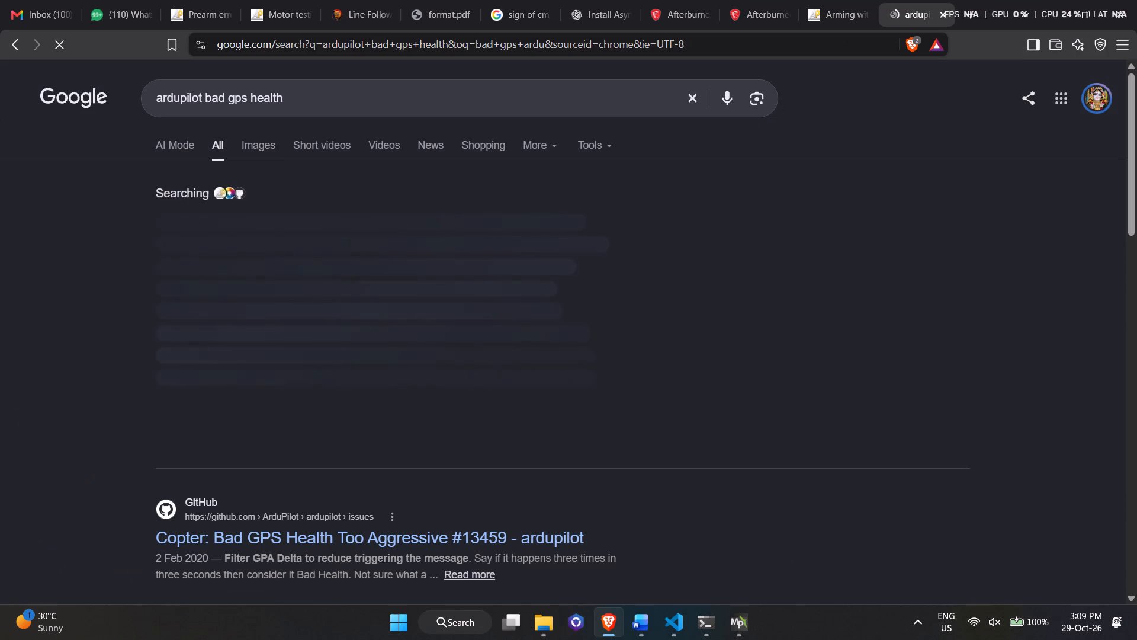
# Shorten the search query to "ardupilot bad gps" and run it again.
pyautogui.click(309, 95)
pyautogui.press('BackSpace')
pyautogui.press('BackSpace')
pyautogui.press('BackSpace')
pyautogui.press('BackSpace')
pyautogui.press('BackSpace')
pyautogui.press('BackSpace')
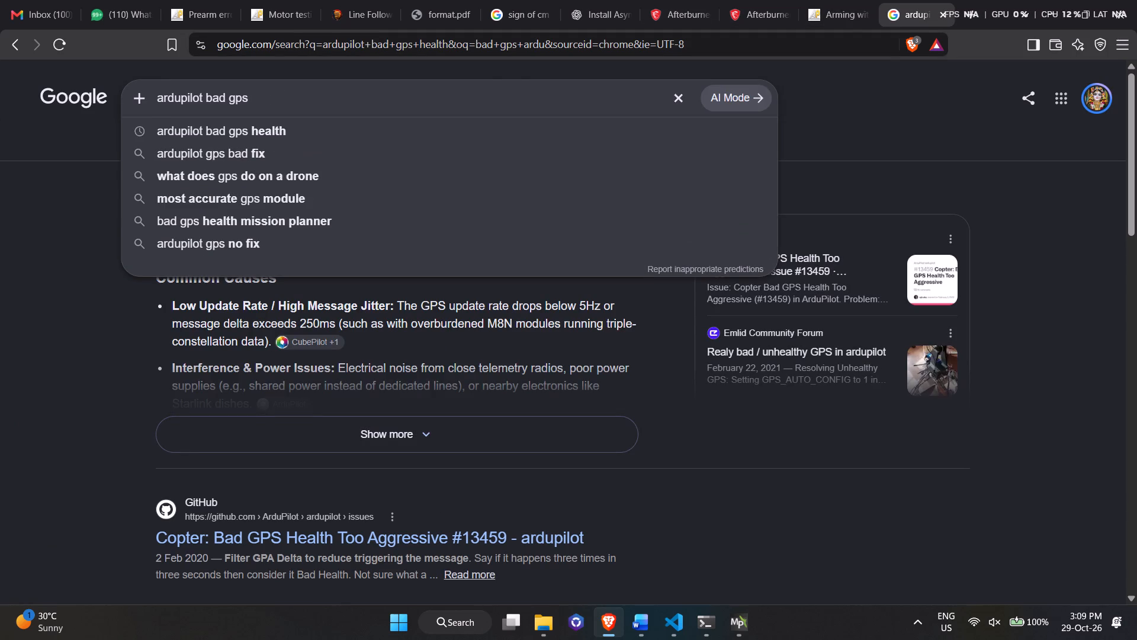
pyautogui.press('Return')
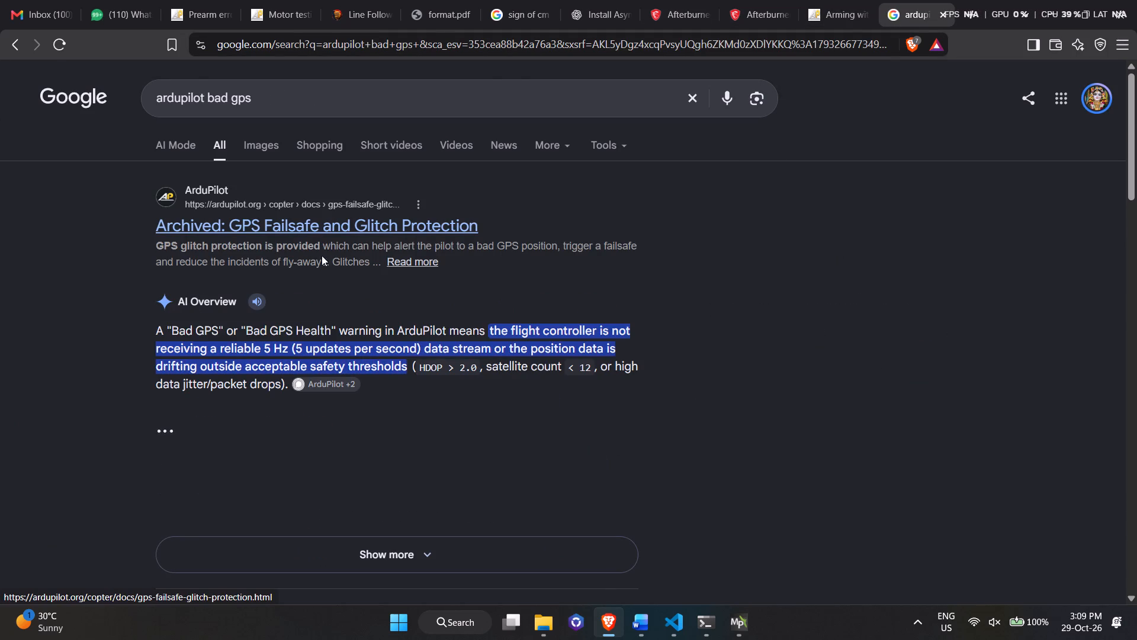
# Open ArduPilot's archived article "GPS Failsafe and Glitch Protection", skim its overview and return to the search results.
pyautogui.click(368, 222)
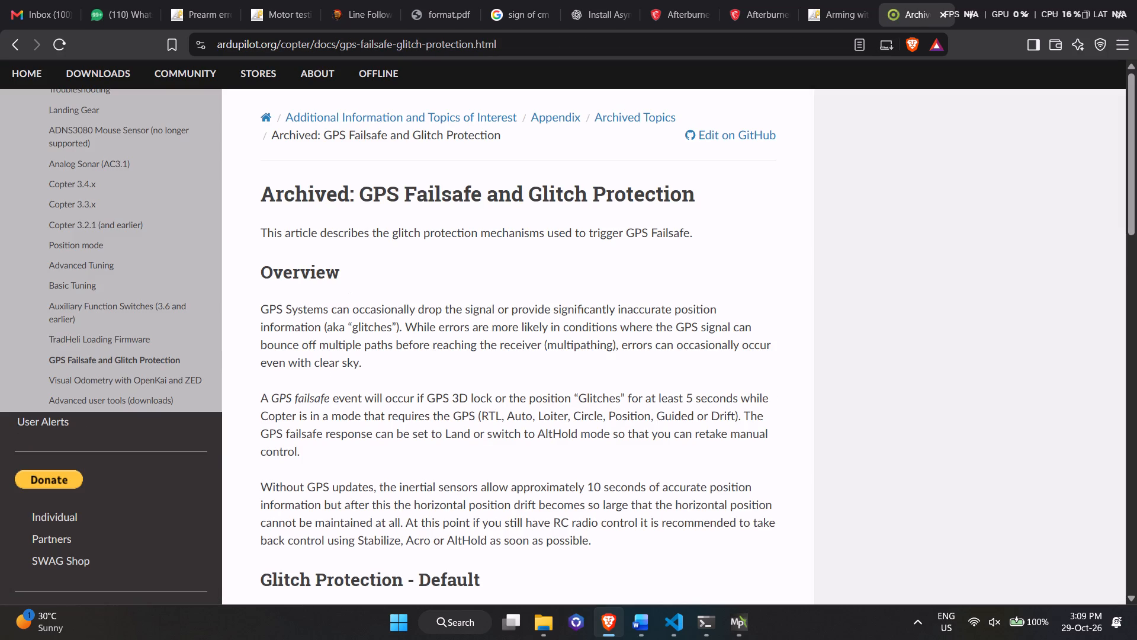
pyautogui.hscroll(8, 310, 402)
# Find the Emlid Community thread "Realy bad / unhealthy GPS in ardupilot", read its opening post and return to the results.
pyautogui.scroll(-1, 310, 402)
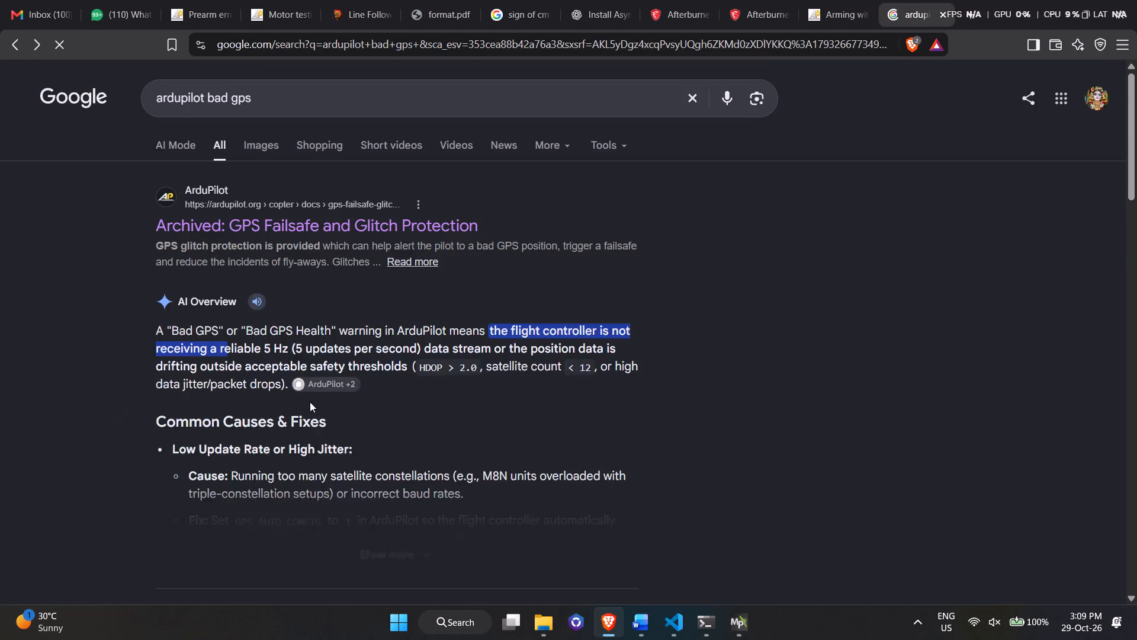
pyautogui.scroll(-3, 310, 402)
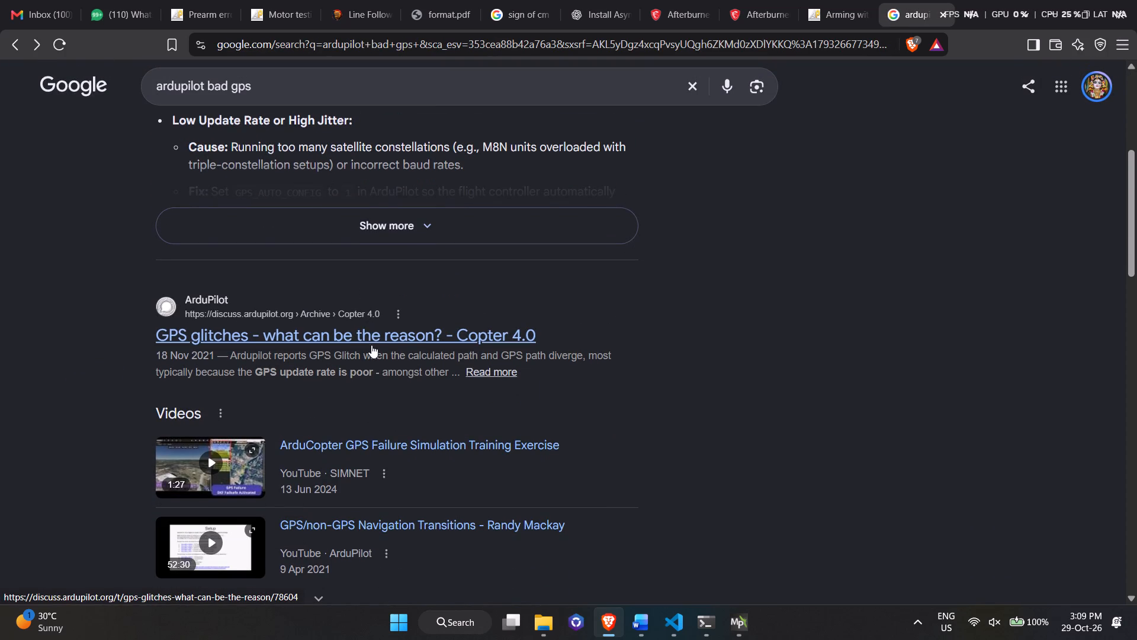
pyautogui.scroll(-6, 410, 340)
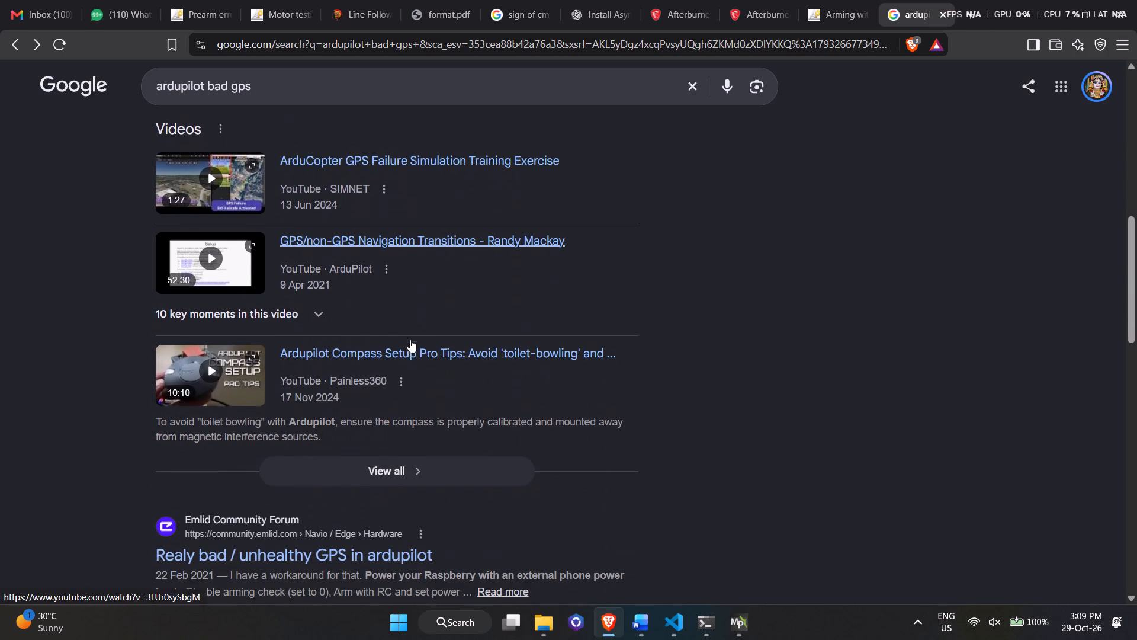
pyautogui.scroll(-5, 410, 340)
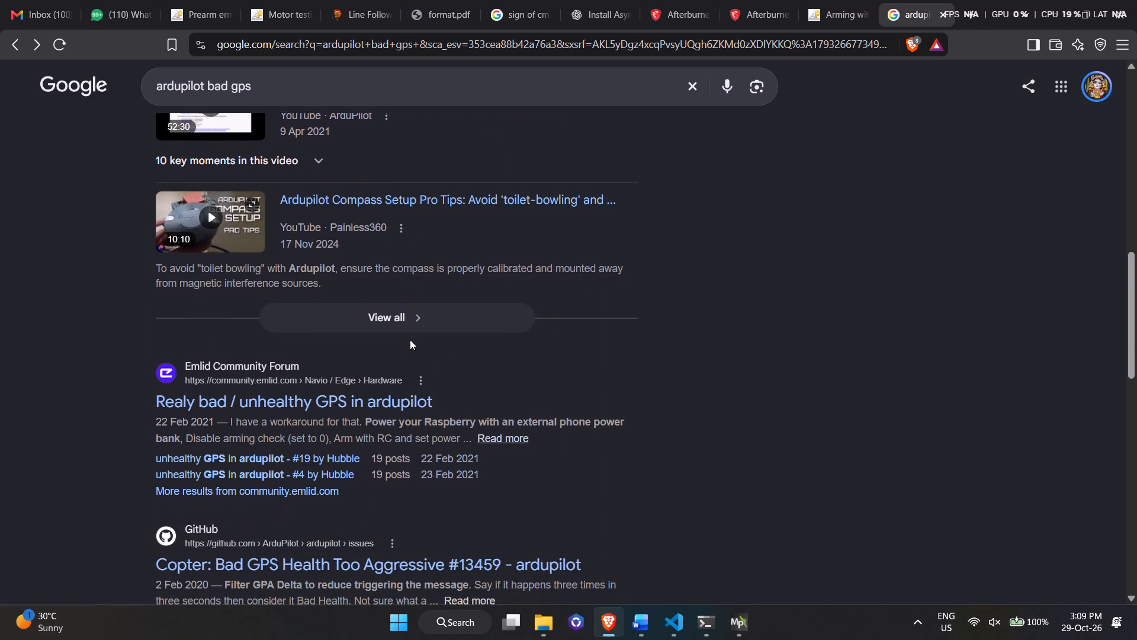
pyautogui.scroll(-1, 410, 340)
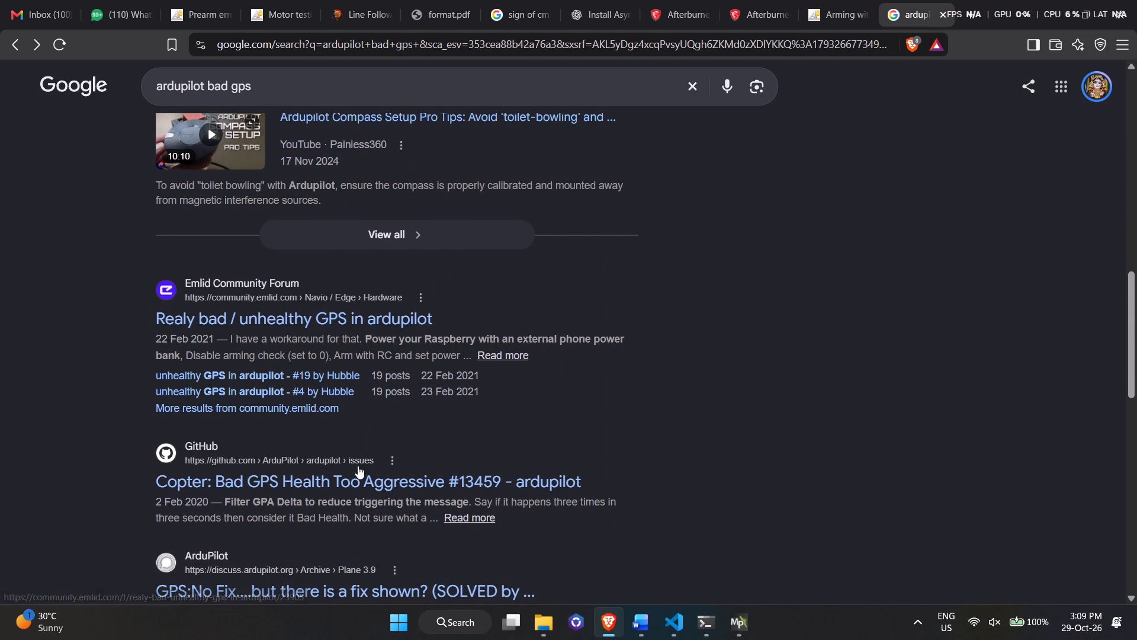
pyautogui.click(371, 296)
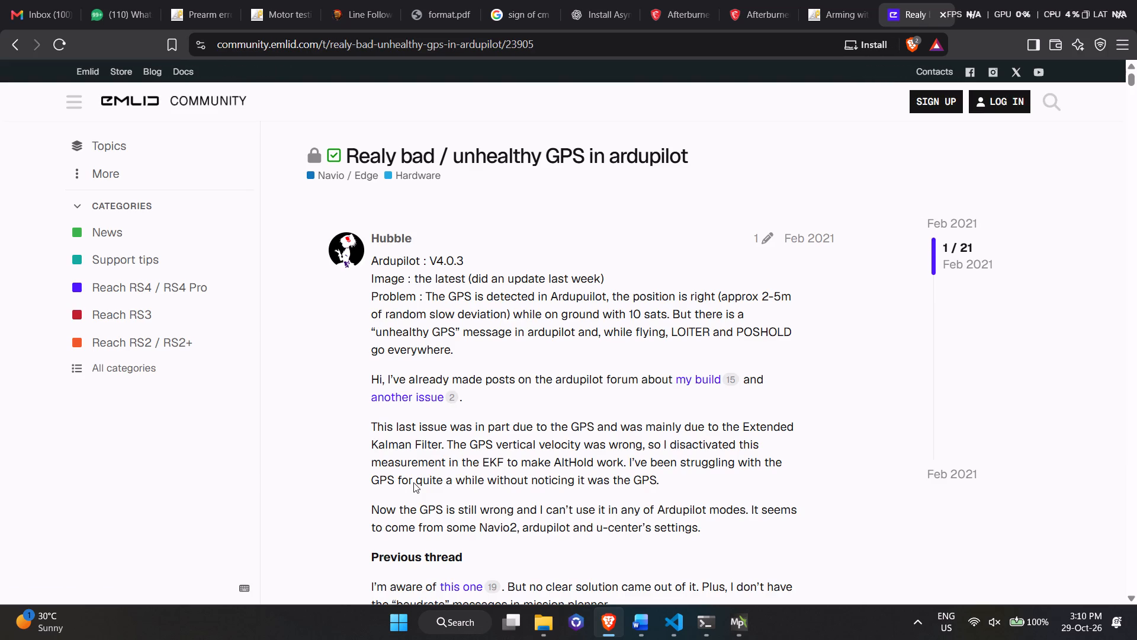
pyautogui.scroll(-1, 413, 482)
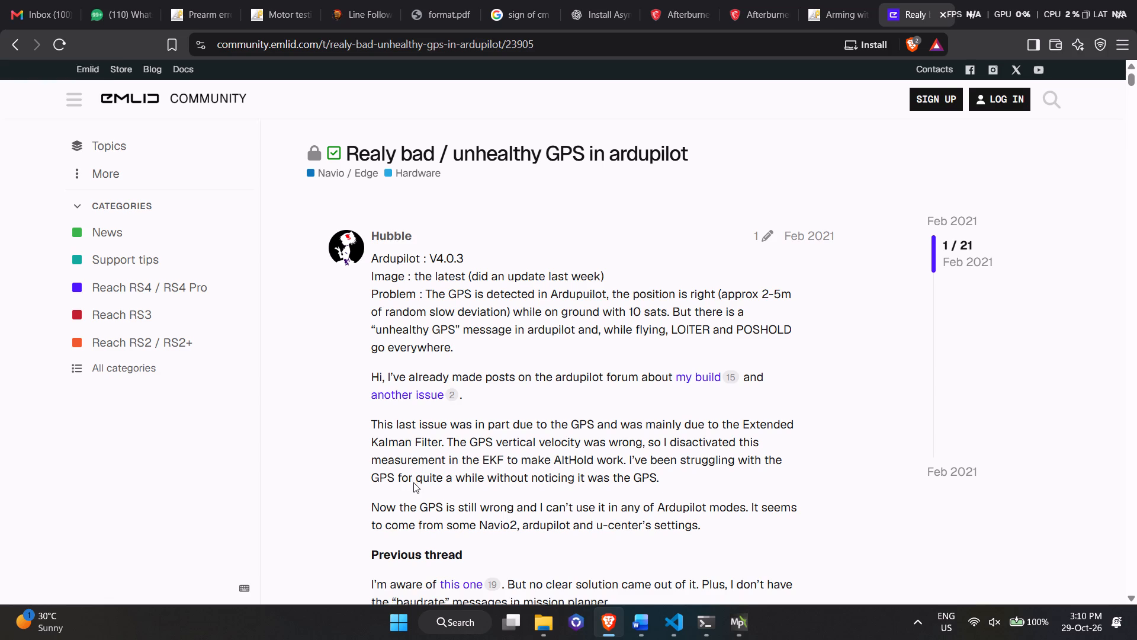
pyautogui.scroll(-5, 413, 482)
pyautogui.hscroll(3, 413, 482)
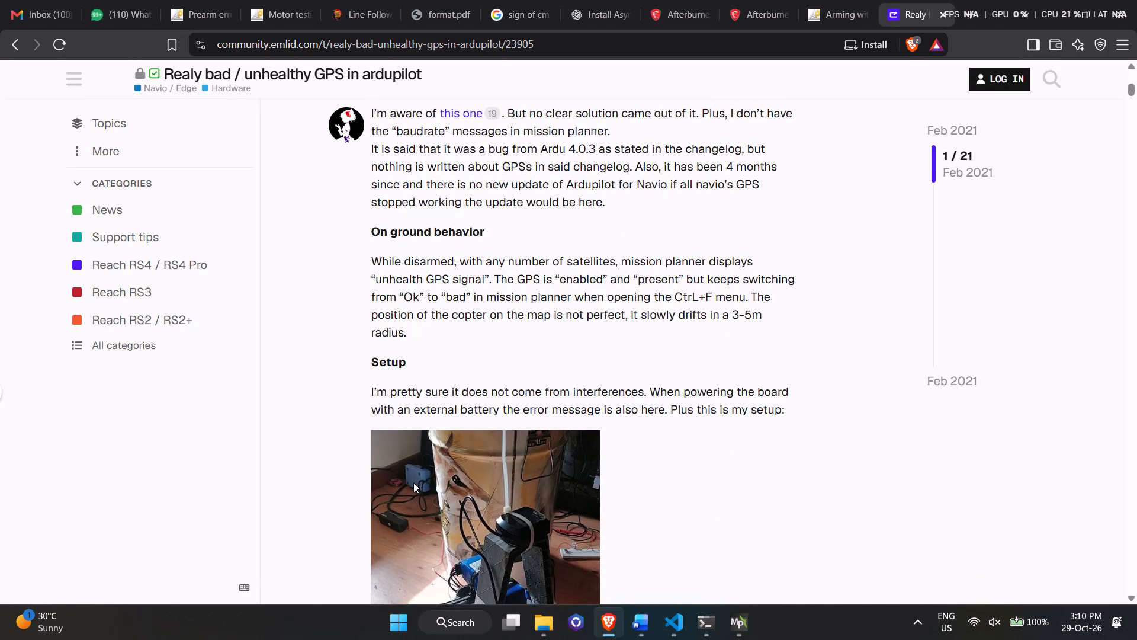
pyautogui.hscroll(3, 413, 482)
# Check the remaining results, replace the query and search for the suggested phrase "gps bad fix ardupilot".
pyautogui.scroll(-5, 413, 482)
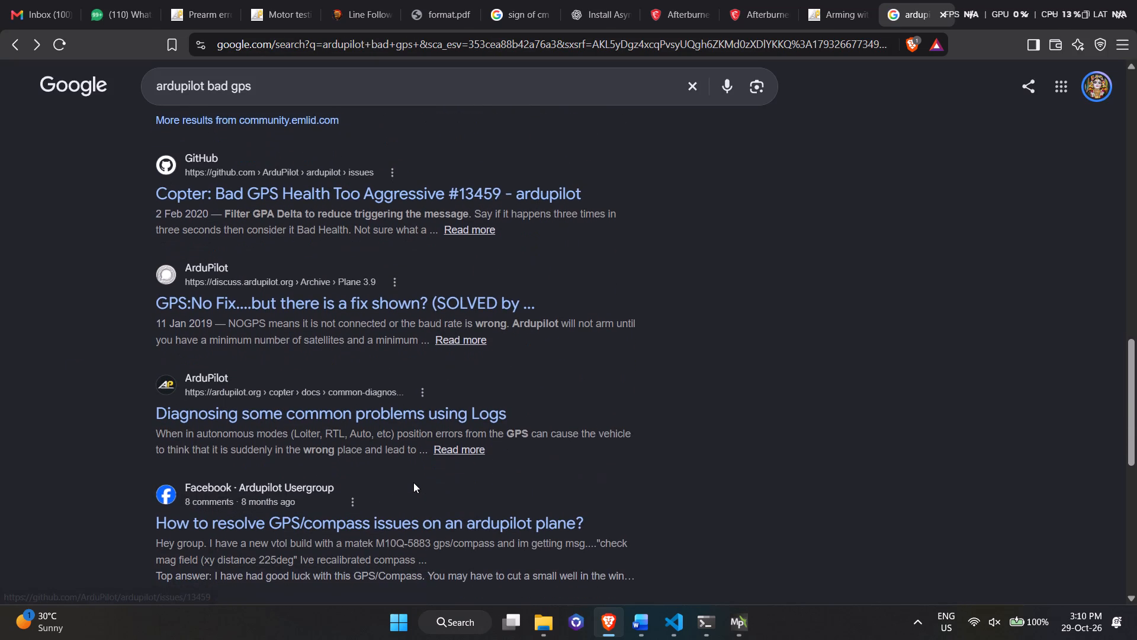
pyautogui.scroll(-2, 413, 482)
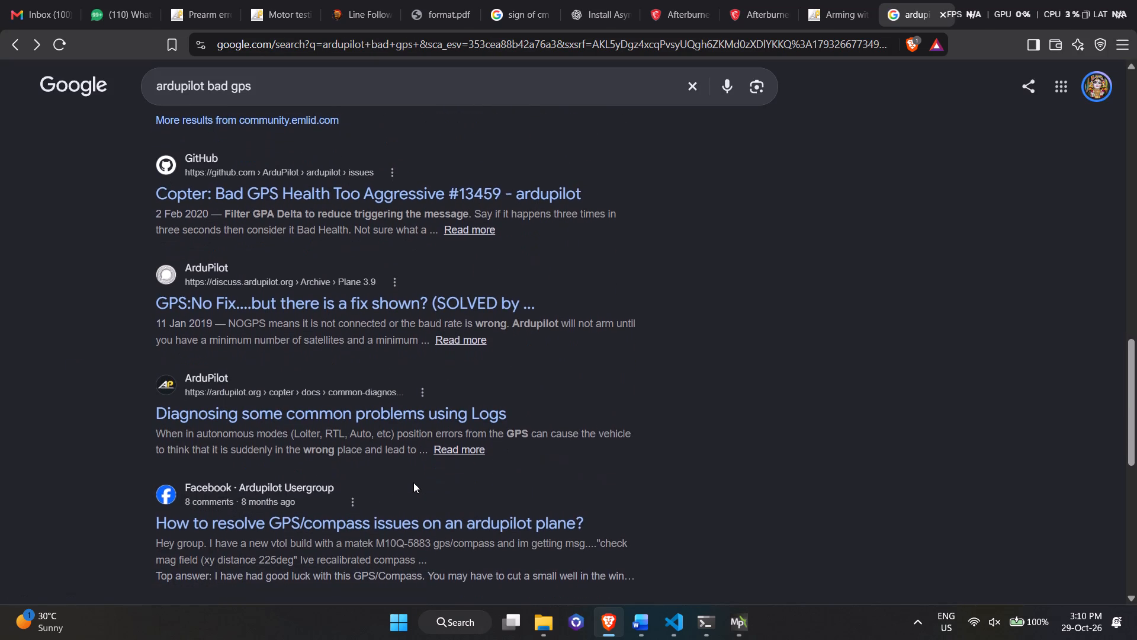
pyautogui.scroll(-3, 413, 482)
pyautogui.scroll(15, 413, 482)
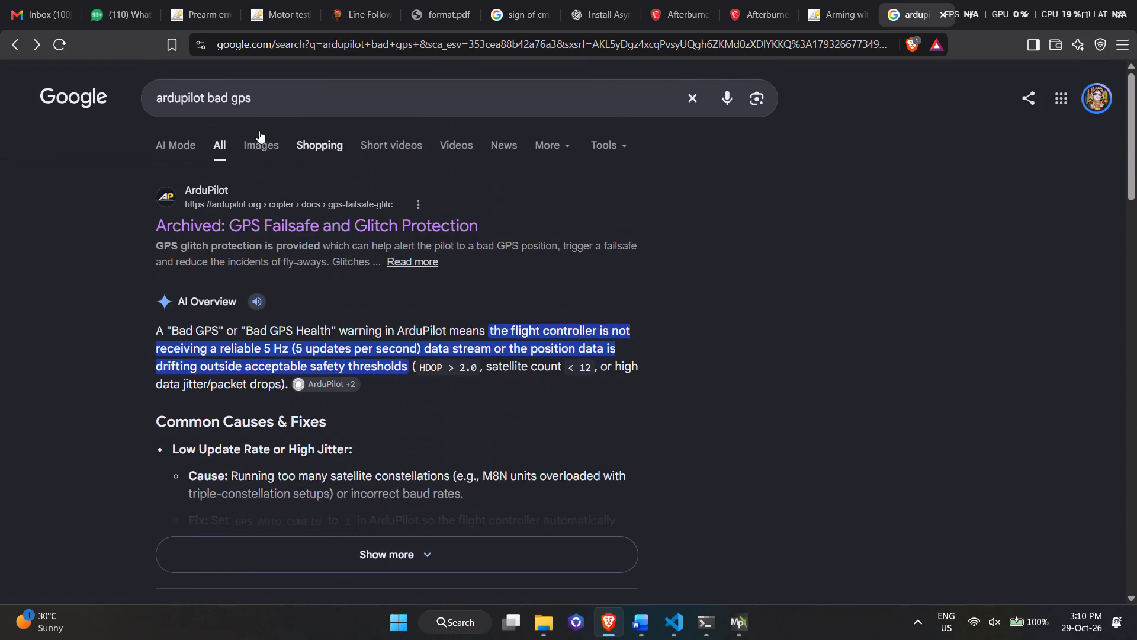
pyautogui.click(204, 100)
pyautogui.press('BackSpace')
pyautogui.press('BackSpace')
pyautogui.press('BackSpace')
pyautogui.press('BackSpace')
pyautogui.press('BackSpace')
pyautogui.press('BackSpace')
pyautogui.press('BackSpace')
pyautogui.press('BackSpace')
pyautogui.press('BackSpace')
pyautogui.press('BackSpace')
pyautogui.press('BackSpace')
pyautogui.press('BackSpace')
pyautogui.press('BackSpace')
pyautogui.press('BackSpace')
pyautogui.press('BackSpace')
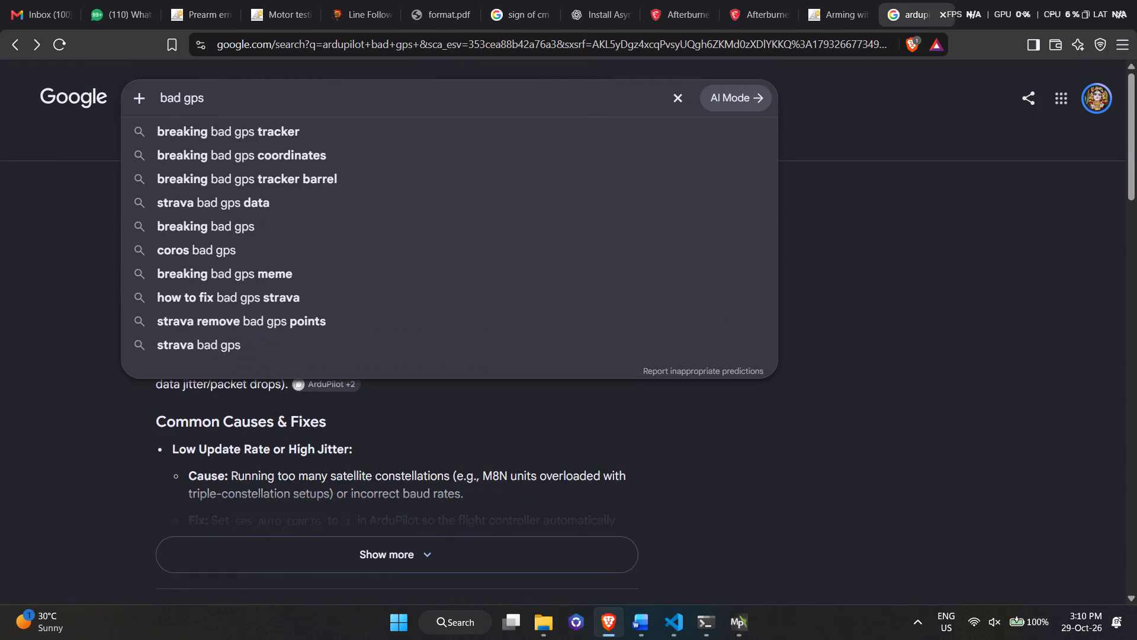
pyautogui.press('Right')
pyautogui.press('Right')
pyautogui.press('Right')
pyautogui.press('Right')
pyautogui.press('Right')
pyautogui.press('Right')
pyautogui.press('Right')
pyautogui.press('Right')
pyautogui.press('Right')
pyautogui.press('Right')
pyautogui.press('Right')
pyautogui.press('Right')
pyautogui.press('Right')
pyautogui.press('Right')
pyautogui.press('Right')
pyautogui.press('Right')
pyautogui.press('Right')
pyautogui.press('space')
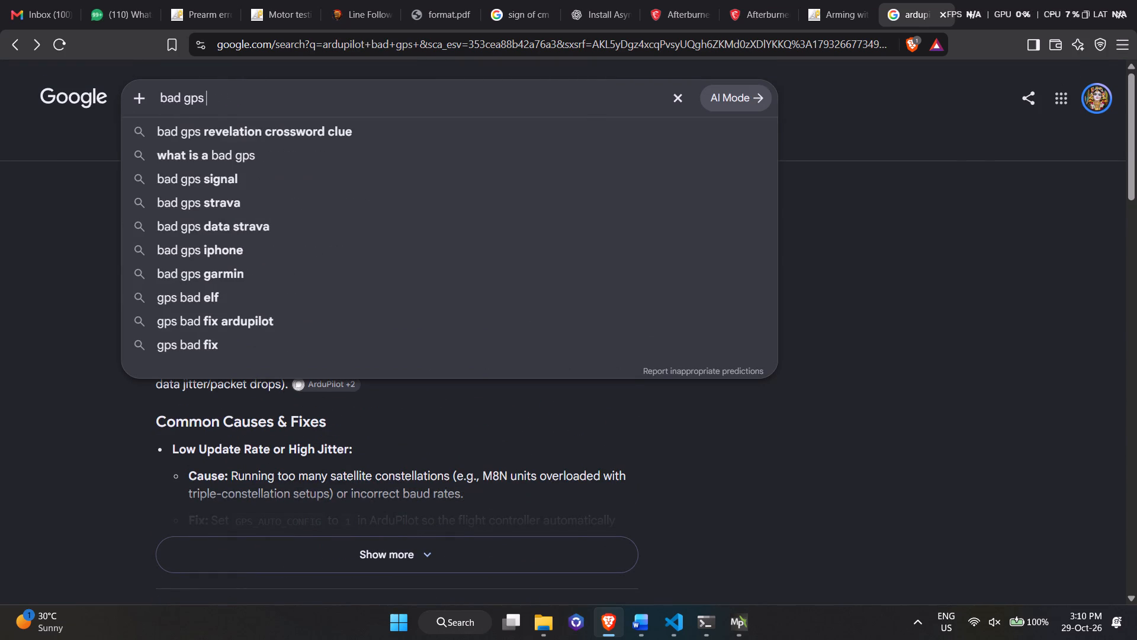
pyautogui.write('ard')
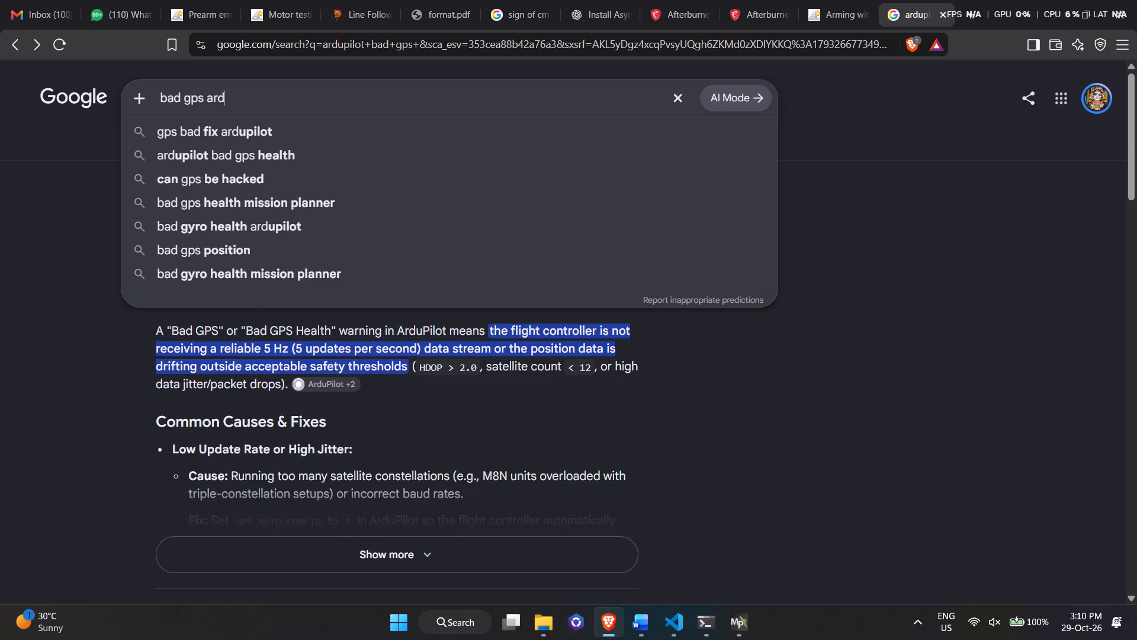
pyautogui.press('Down')
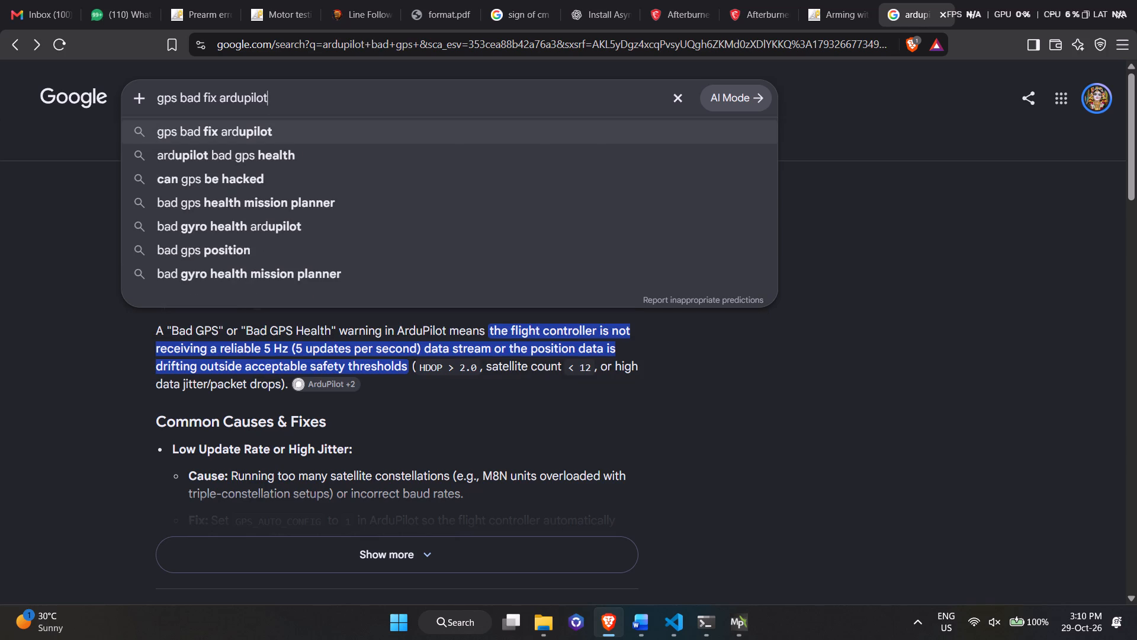
pyautogui.press('Return')
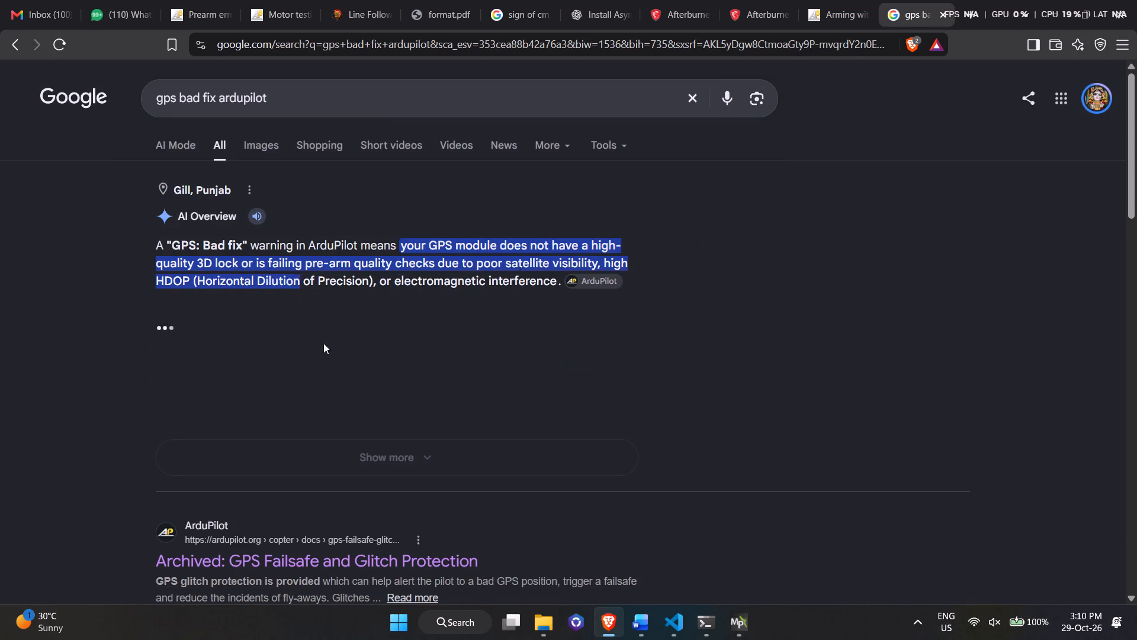
# Expand the AI overview on the GPS bad fix warning and read its common causes and solutions.
pyautogui.click(351, 463)
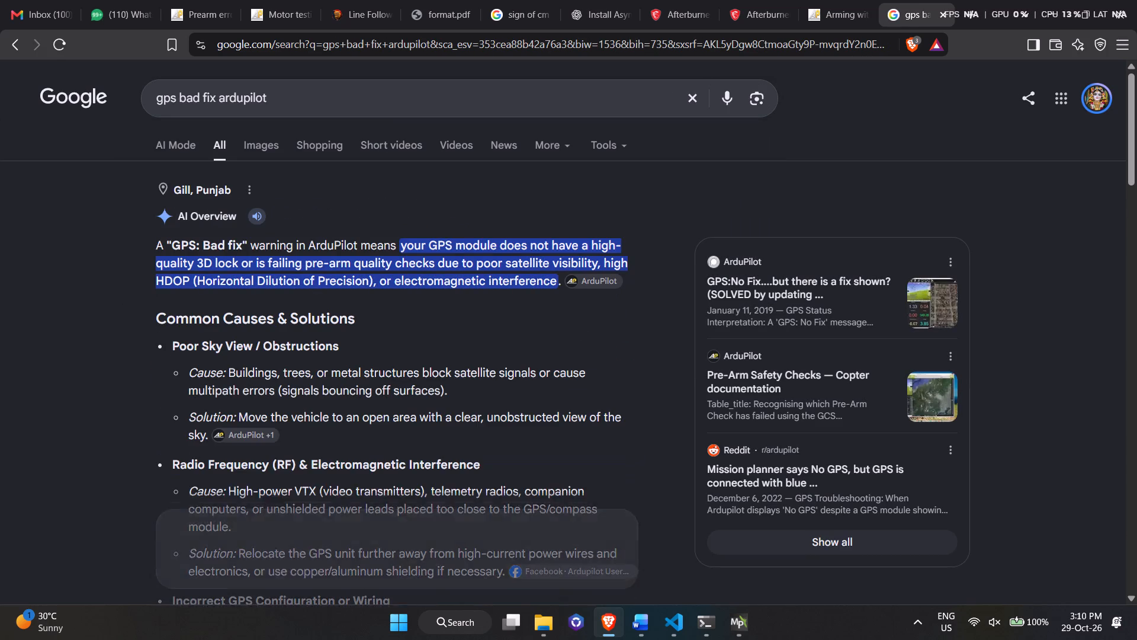
pyautogui.scroll(-7, 351, 463)
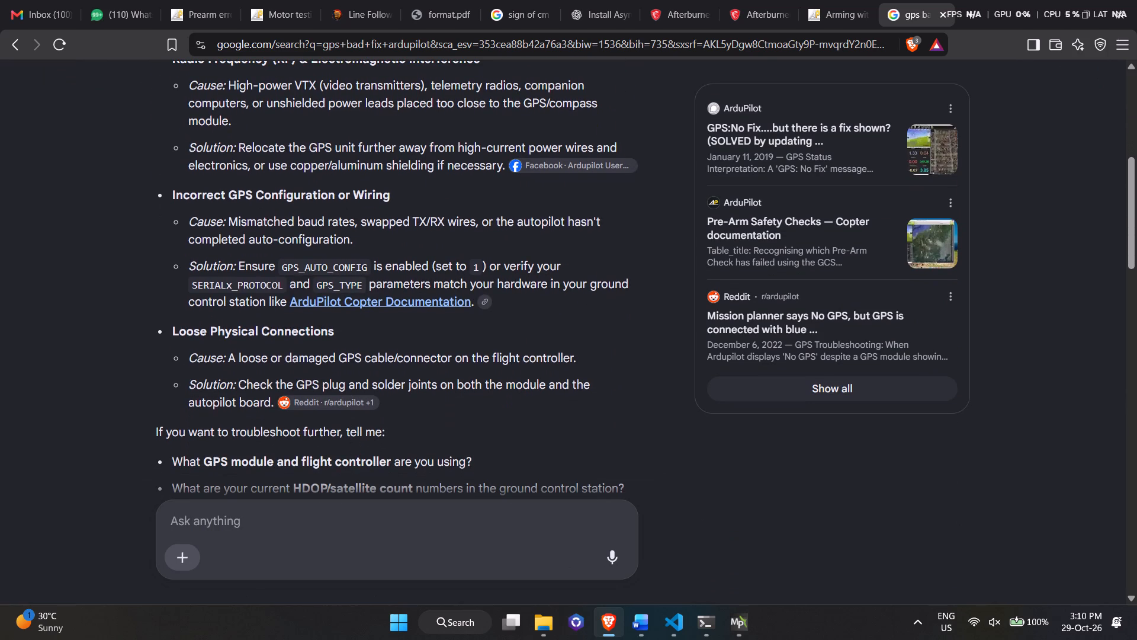
pyautogui.scroll(-1, 351, 463)
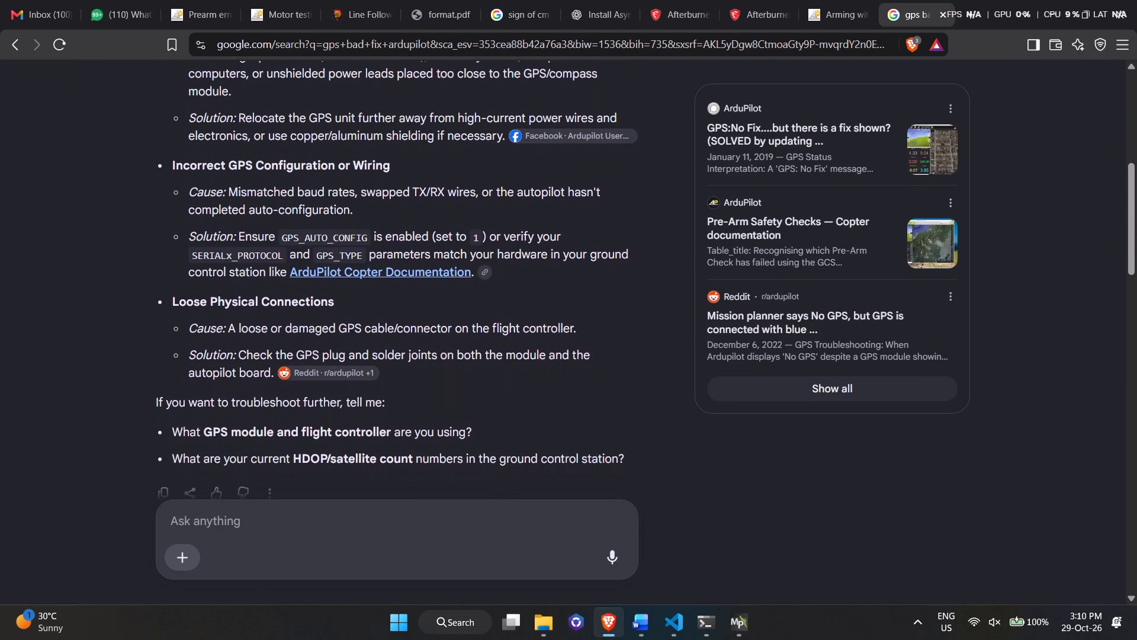
# Open the ArduPilot forum thread "GPS: Bad Fix, GPS1: Unhealthy Signal", read its replies and return to the search results.
pyautogui.scroll(-7, 351, 463)
pyautogui.scroll(5, 351, 463)
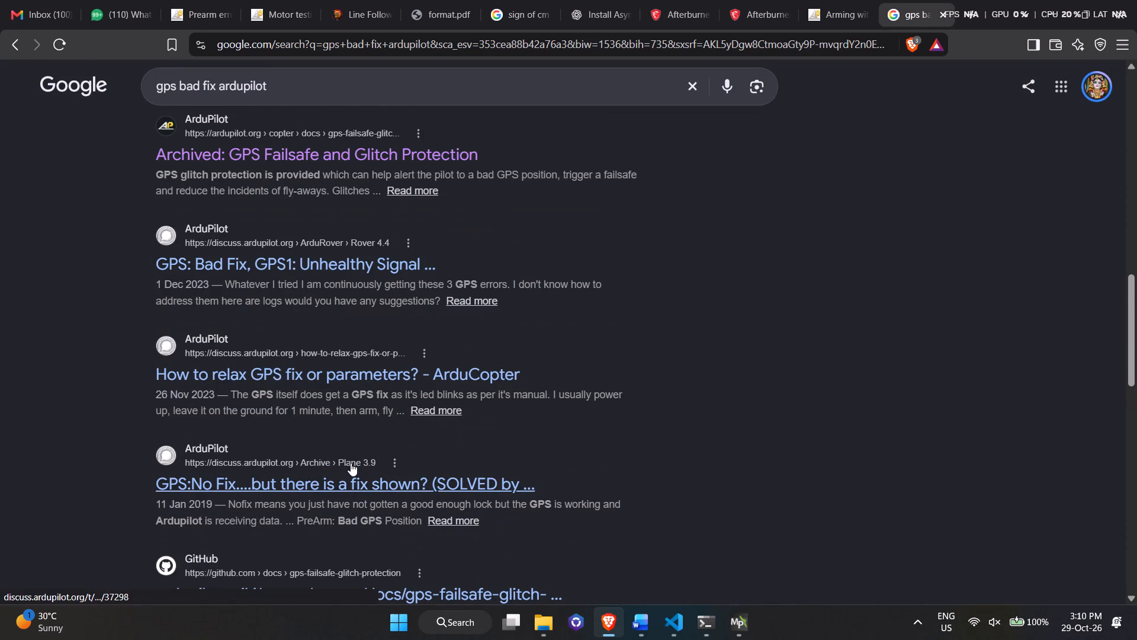
pyautogui.click(288, 271)
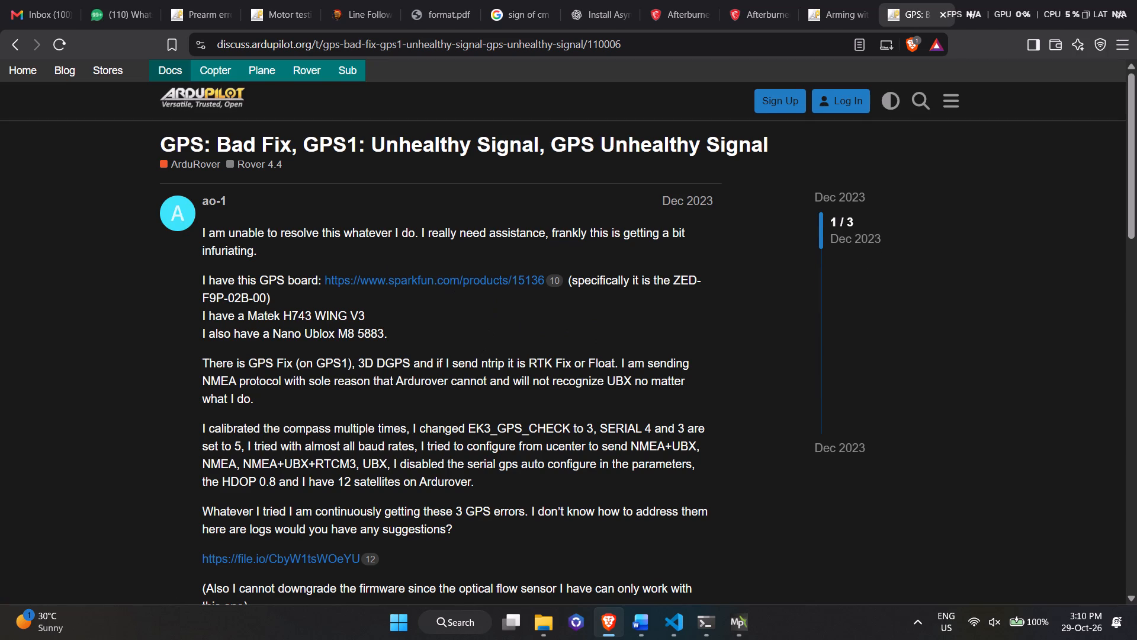
pyautogui.scroll(-7, 478, 366)
pyautogui.scroll(1, 478, 366)
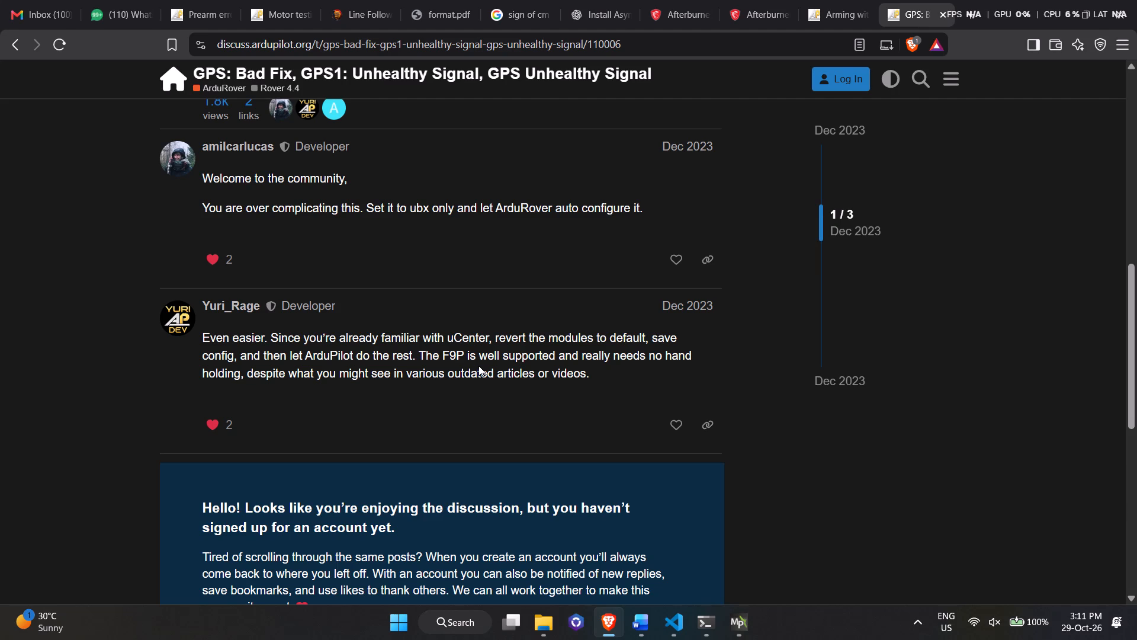
pyautogui.scroll(-8, 478, 366)
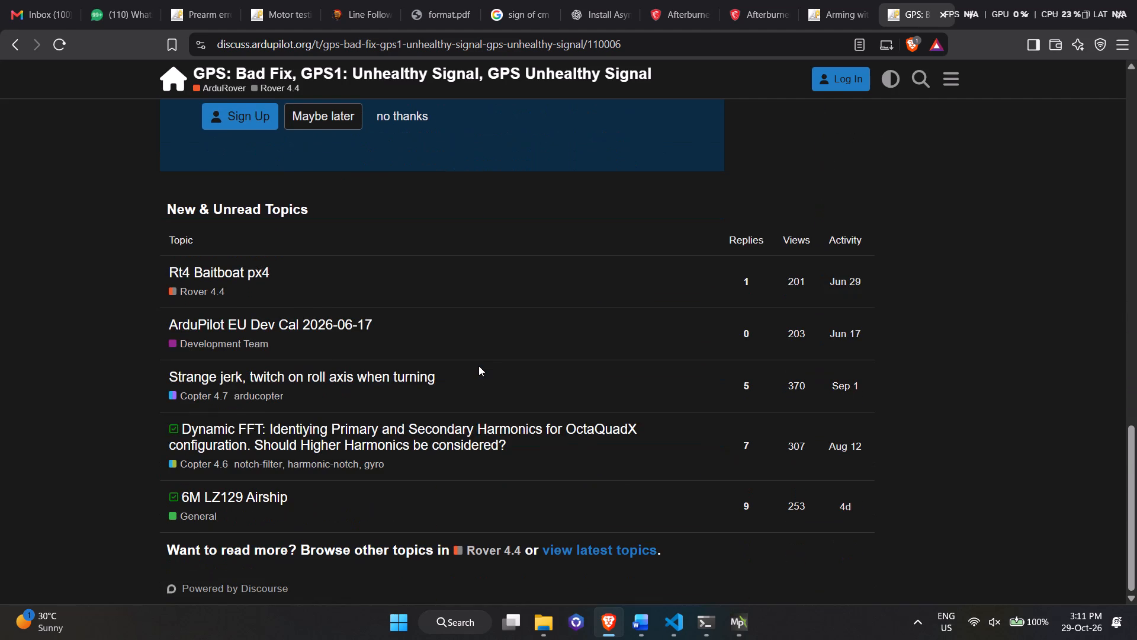
pyautogui.scroll(-1, 478, 366)
pyautogui.hscroll(3, 478, 366)
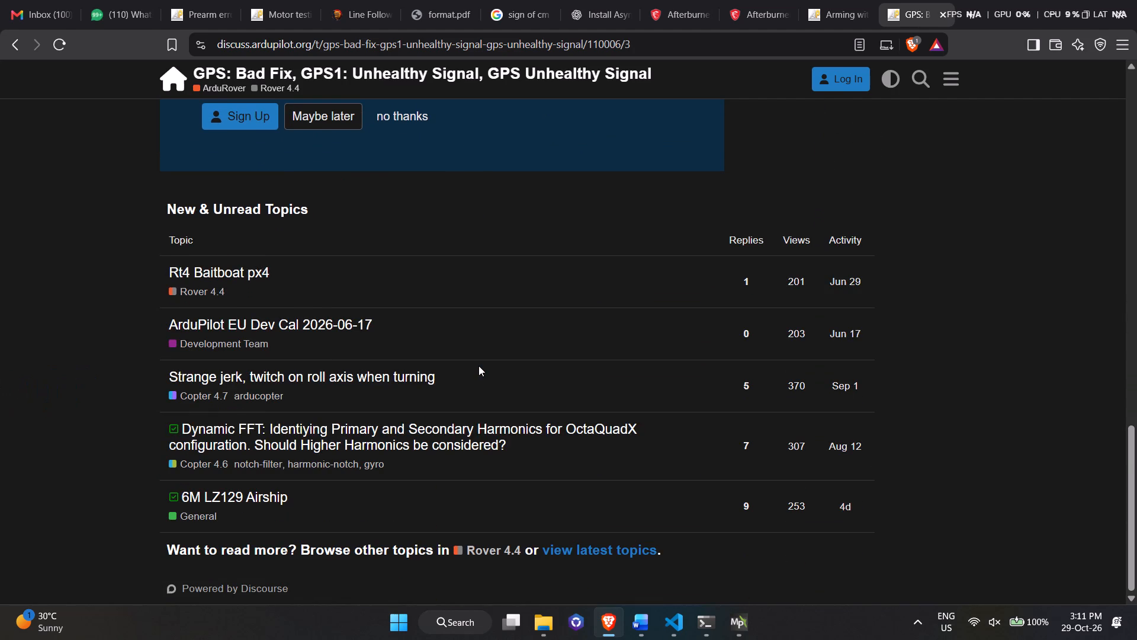
pyautogui.hscroll(16, 478, 366)
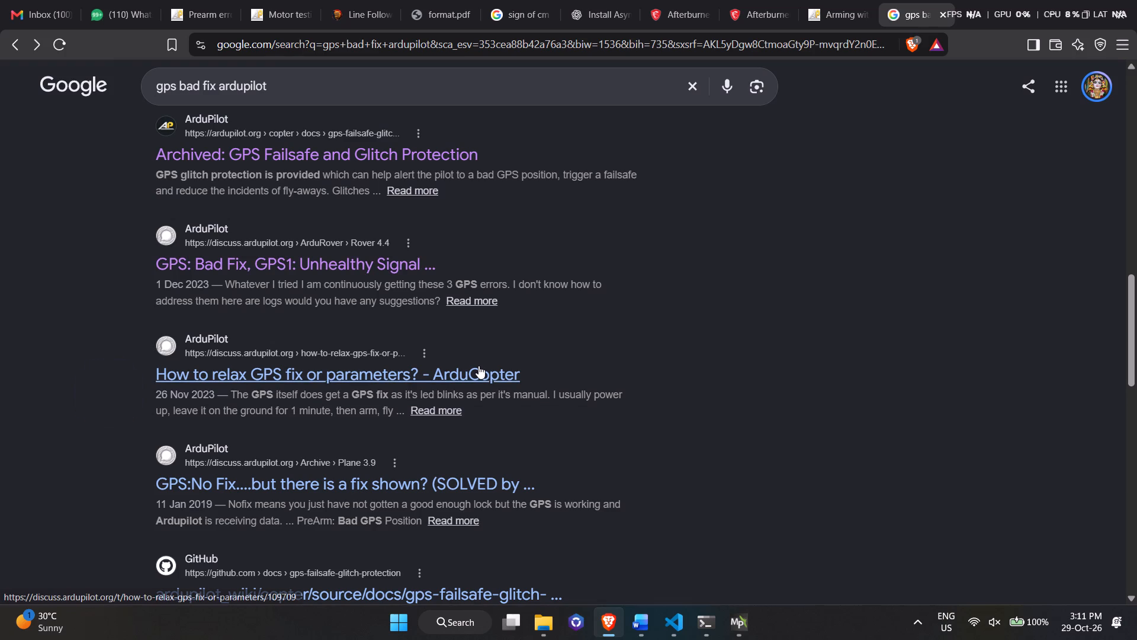
# Switch to Mission Planner and inspect the vehicle's location on the flight map at continental scale.
pyautogui.scroll(-3, 478, 366)
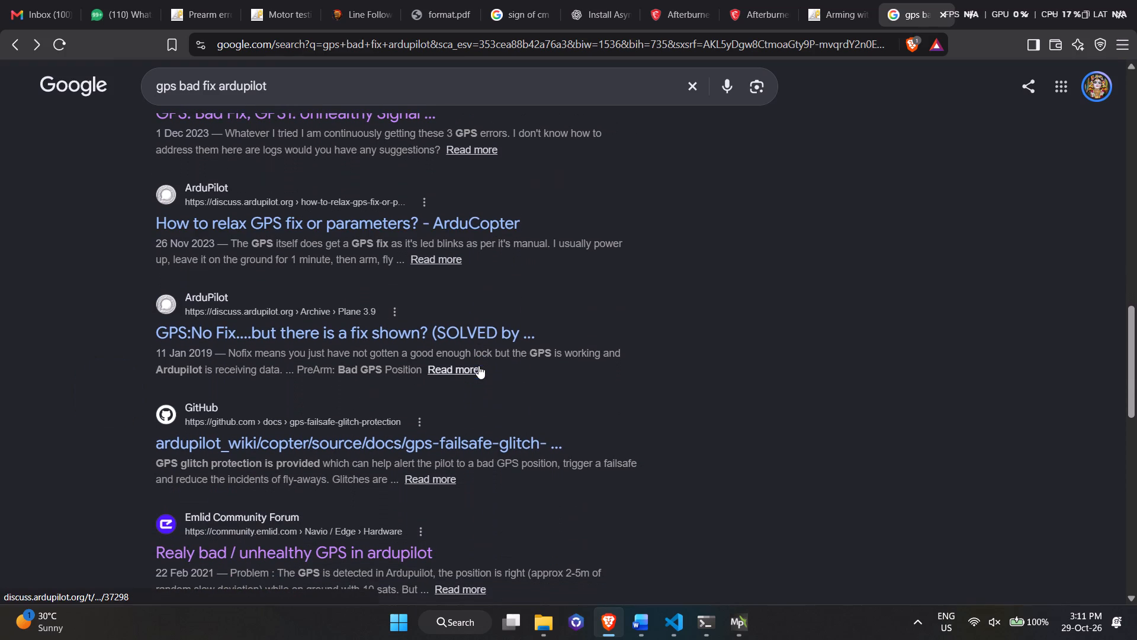
pyautogui.click(730, 616)
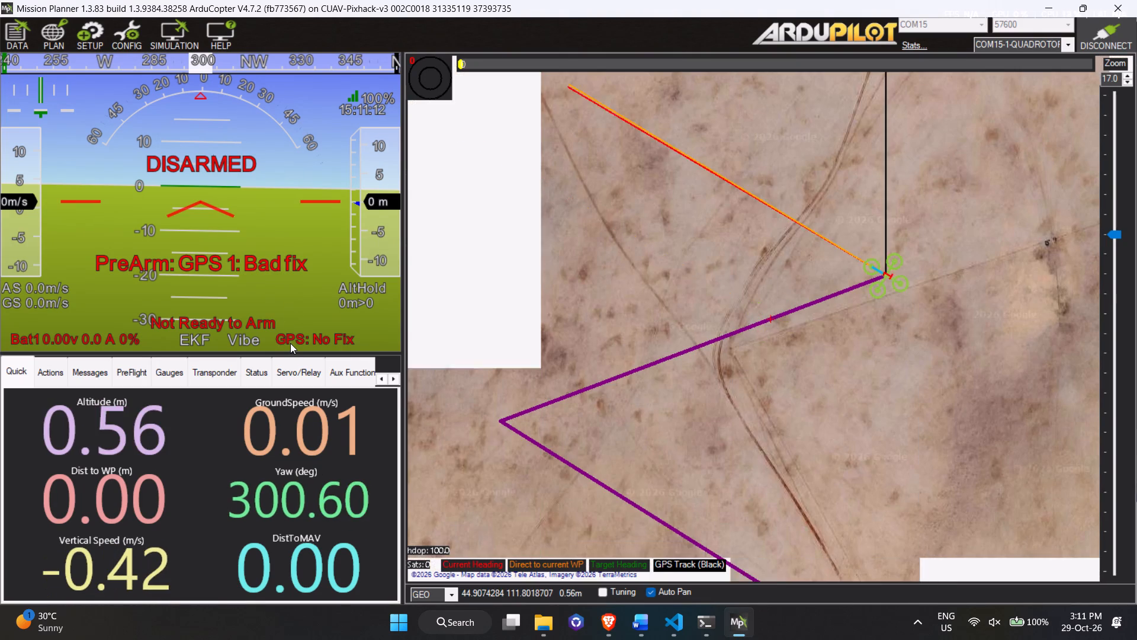
pyautogui.keyDown('ctrl'); pyautogui.scroll(-5, 719, 311); pyautogui.keyUp('ctrl')
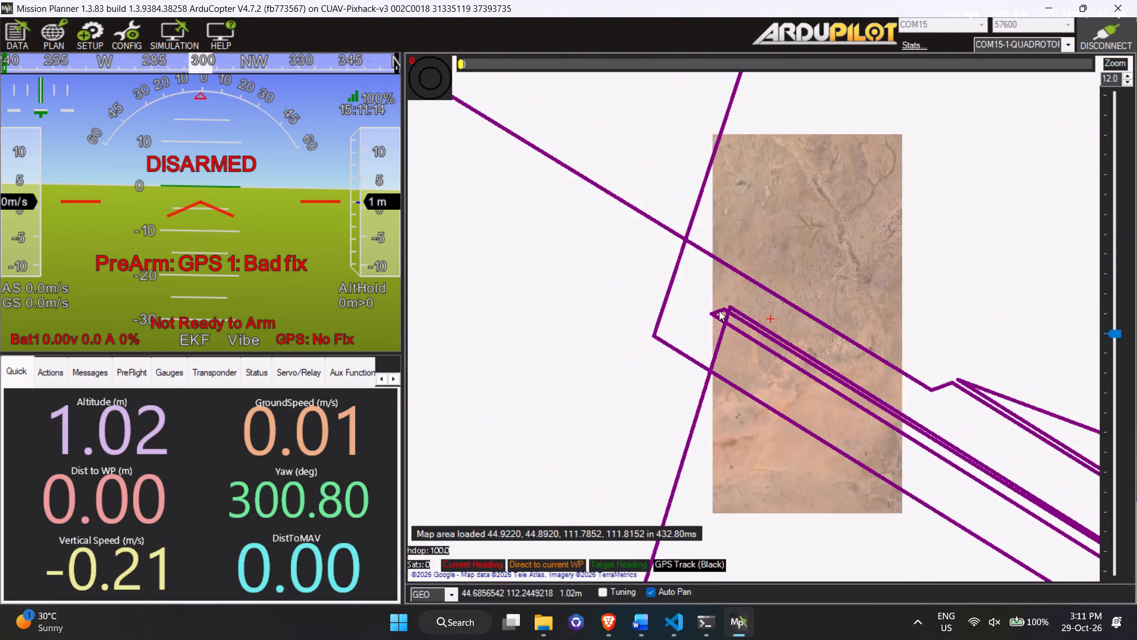
pyautogui.scroll(-5, 719, 311)
pyautogui.keyDown('ctrl'); pyautogui.scroll(-6, 719, 311); pyautogui.keyUp('ctrl')
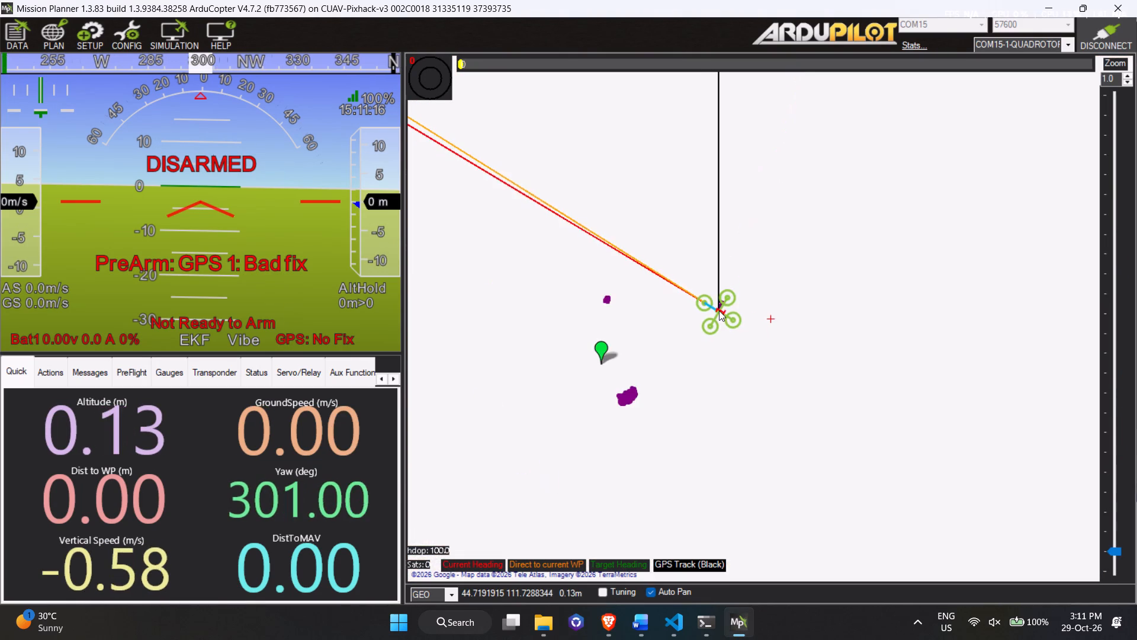
pyautogui.keyDown('ctrl'); pyautogui.scroll(-1, 719, 311); pyautogui.keyUp('ctrl')
pyautogui.scroll(3, 719, 311)
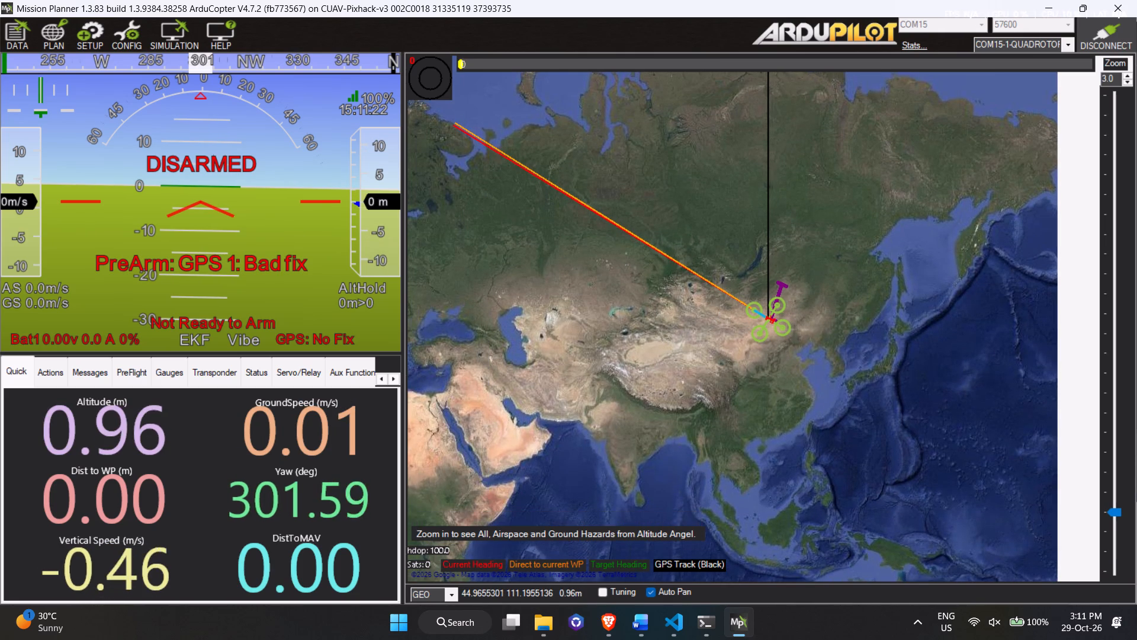
# Examine the vehicle's live status values, focusing on the GPS entries such as gpshdop, gpsstatus and gpsh_acc.
pyautogui.click(255, 366)
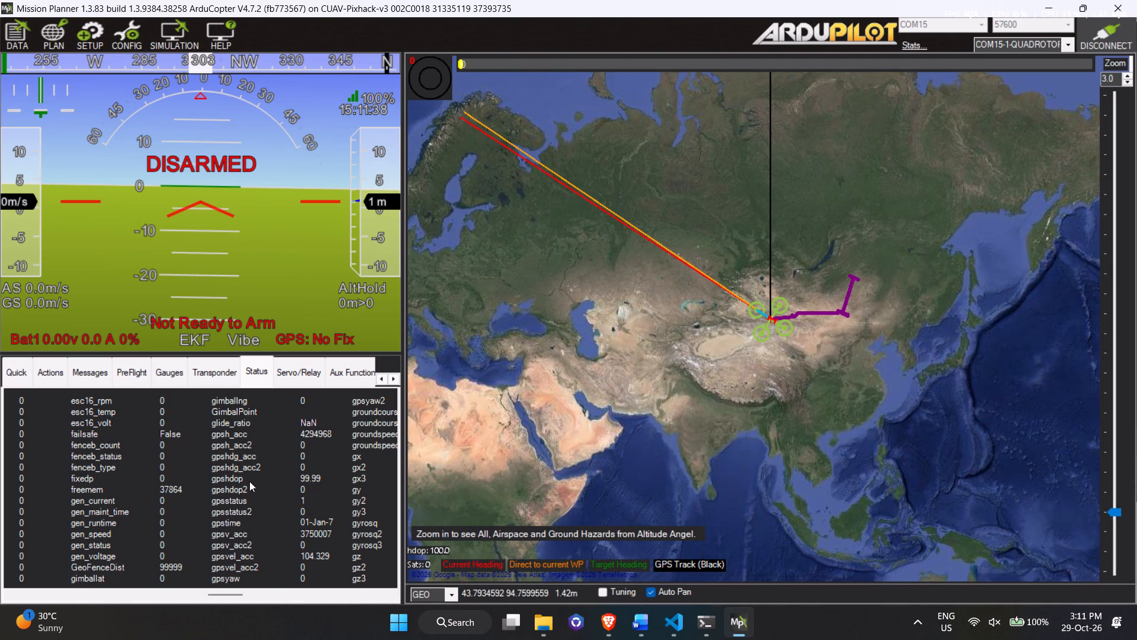
pyautogui.scroll(-1, 249, 481)
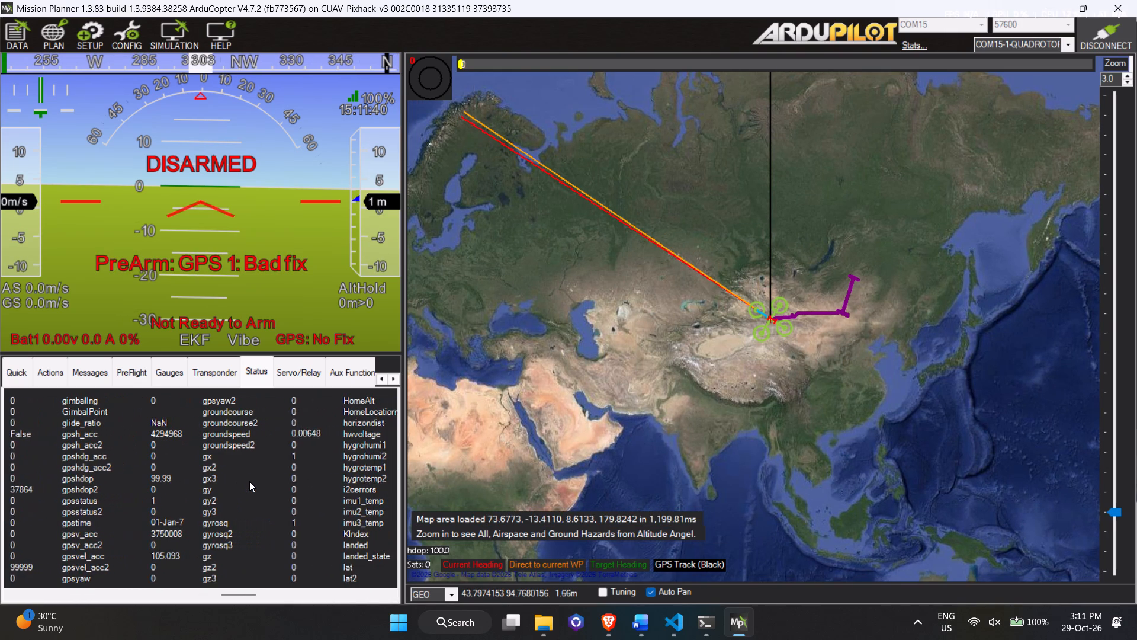
pyautogui.scroll(-1, 249, 481)
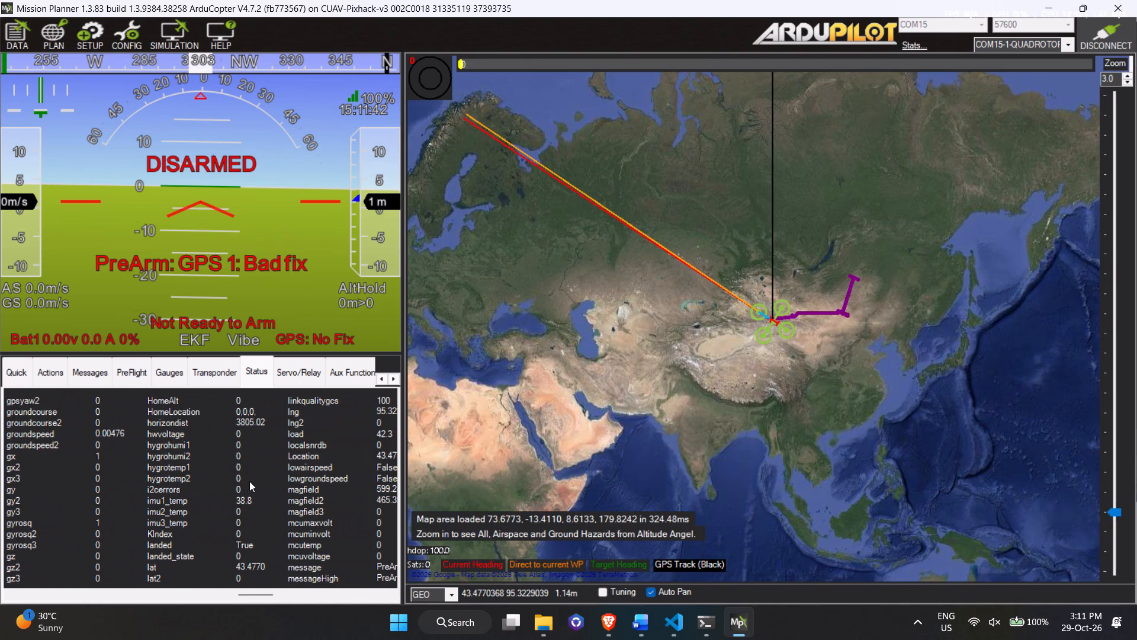
pyautogui.scroll(-2, 249, 481)
pyautogui.hscroll(1, 249, 481)
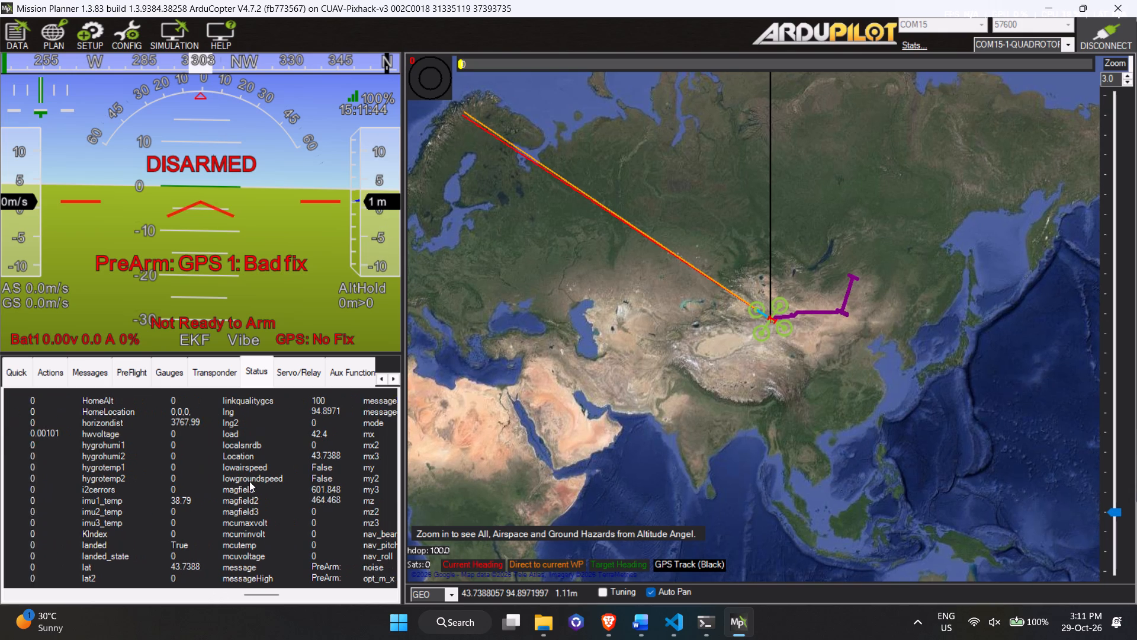
pyautogui.hscroll(1, 249, 481)
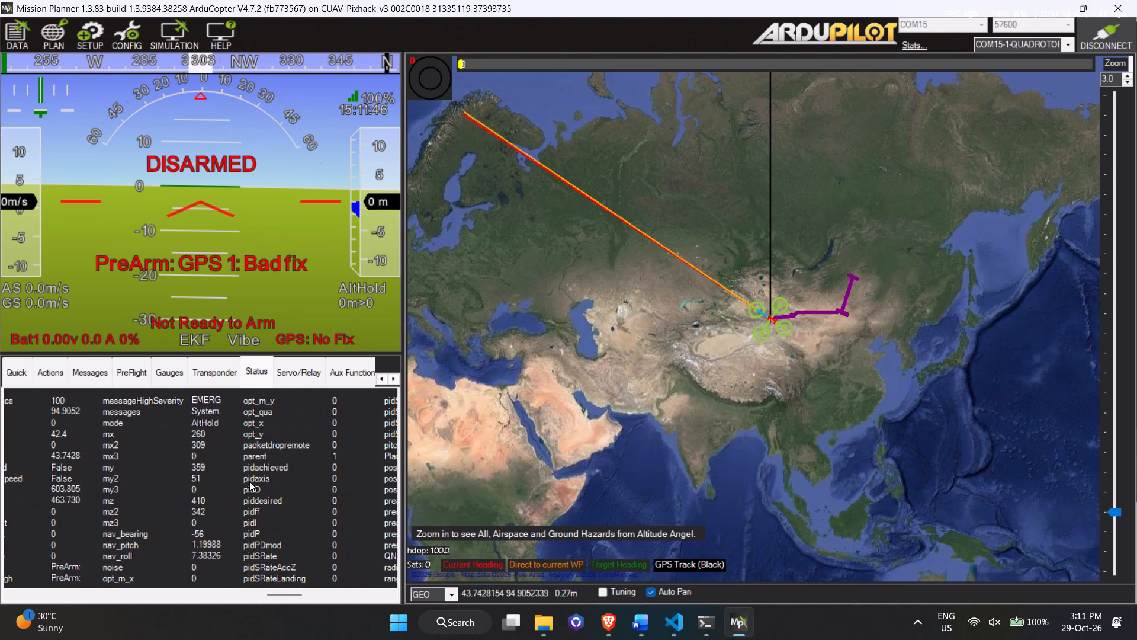
pyautogui.hscroll(3, 249, 481)
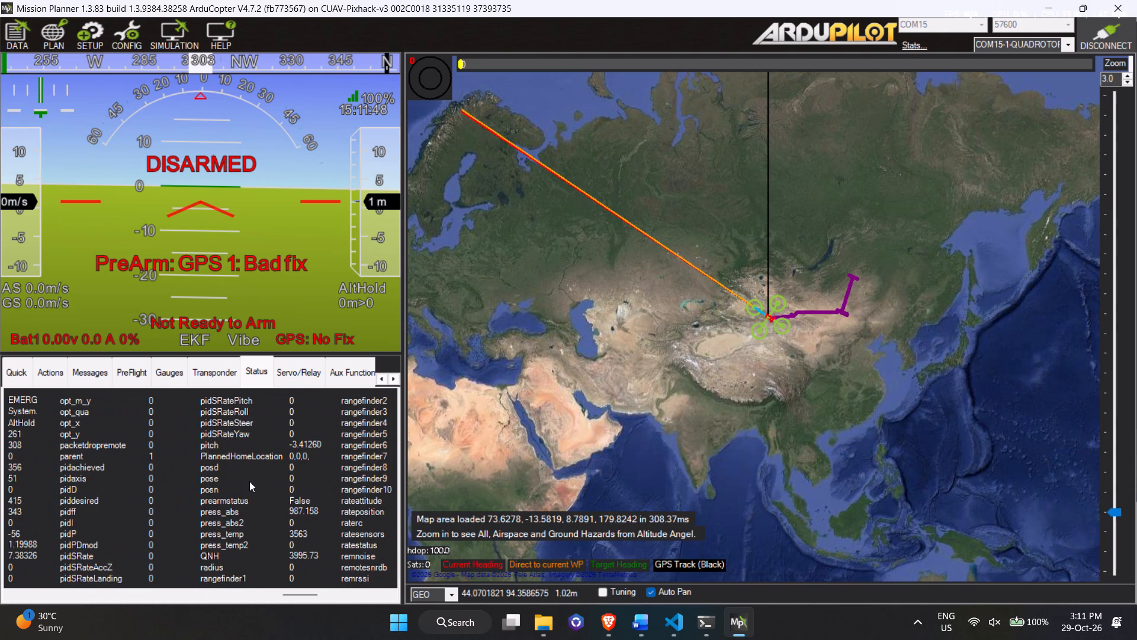
pyautogui.hscroll(1, 249, 481)
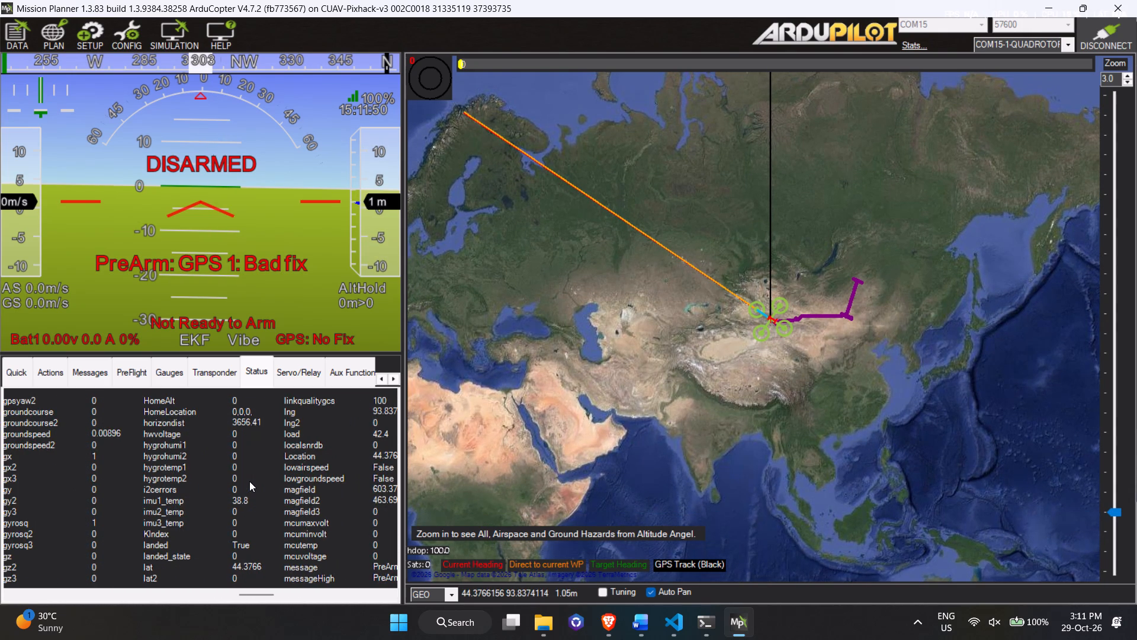
pyautogui.hscroll(2, 249, 481)
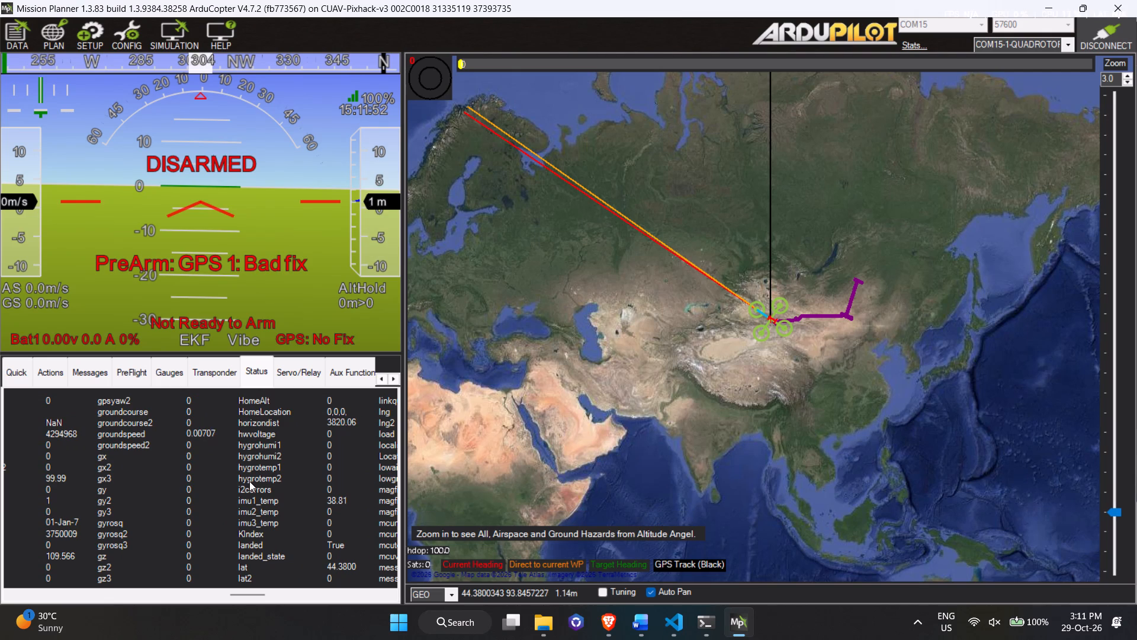
pyautogui.scroll(1, 249, 481)
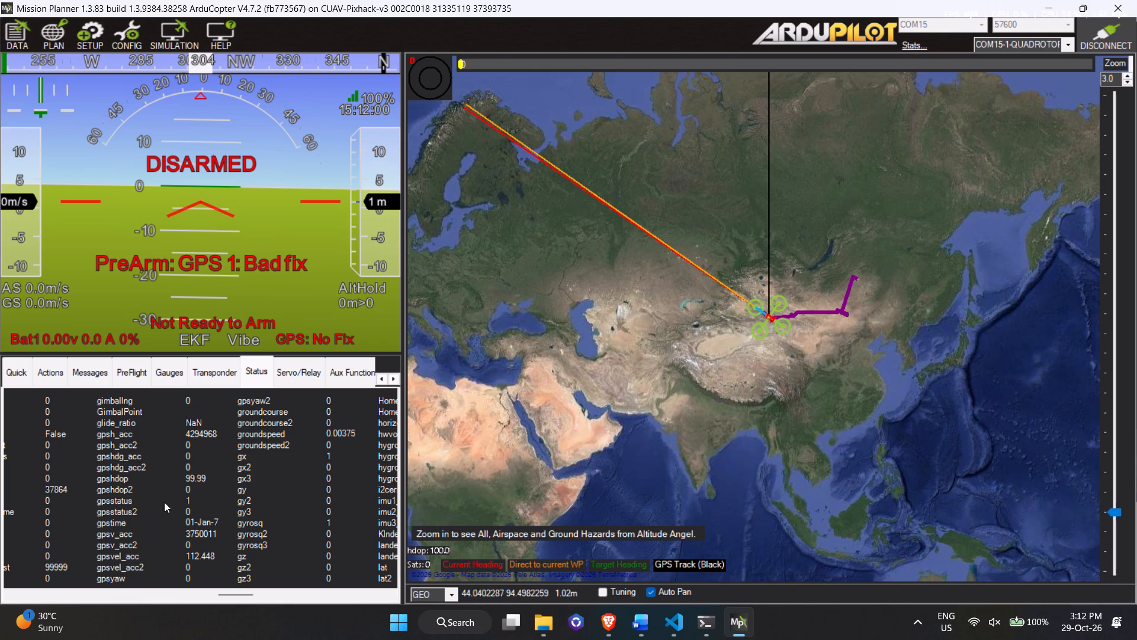
pyautogui.doubleClick(111, 498)
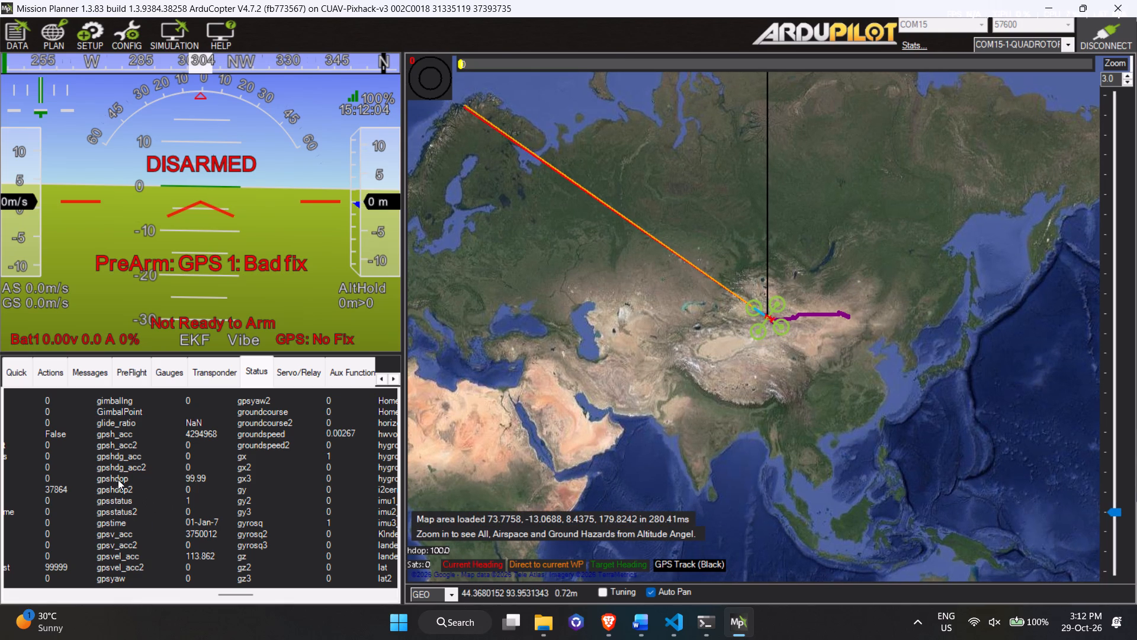
pyautogui.scroll(2, 118, 479)
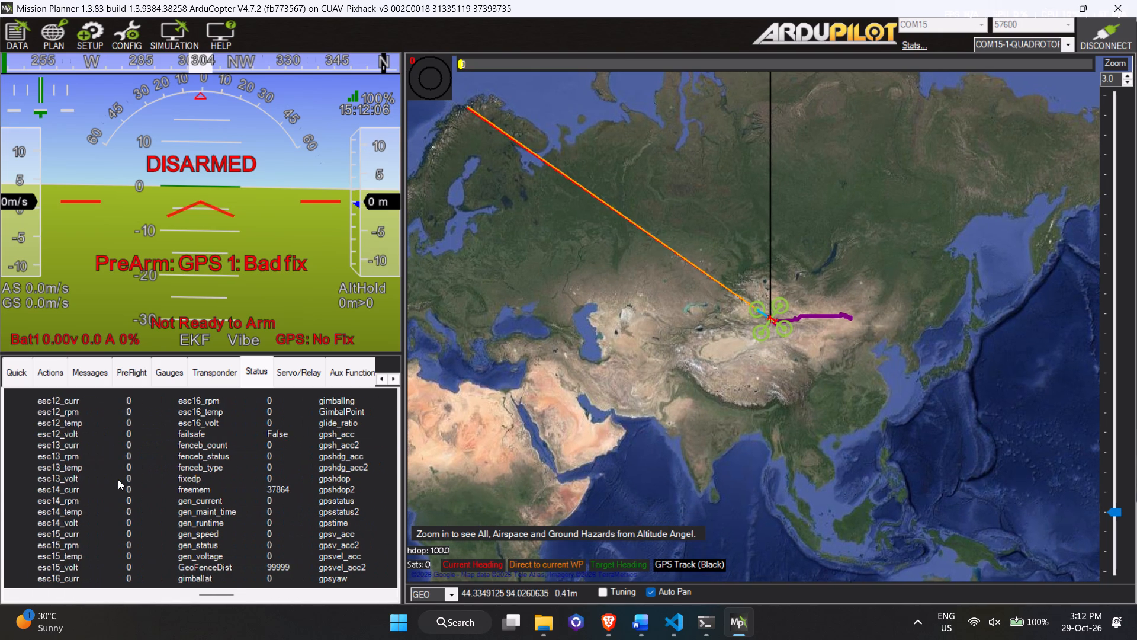
pyautogui.scroll(1, 118, 479)
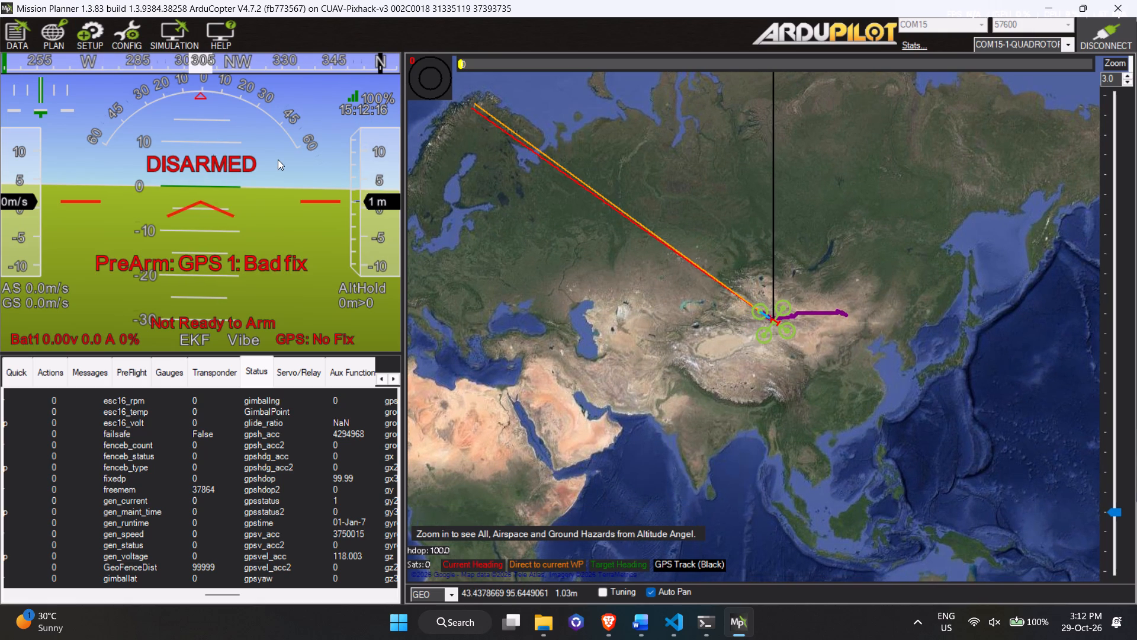
# Switch back to the Brave browser and search Google for "vrrc v1.2 ardupilot".
pyautogui.click(605, 632)
pyautogui.doubleClick(554, 100)
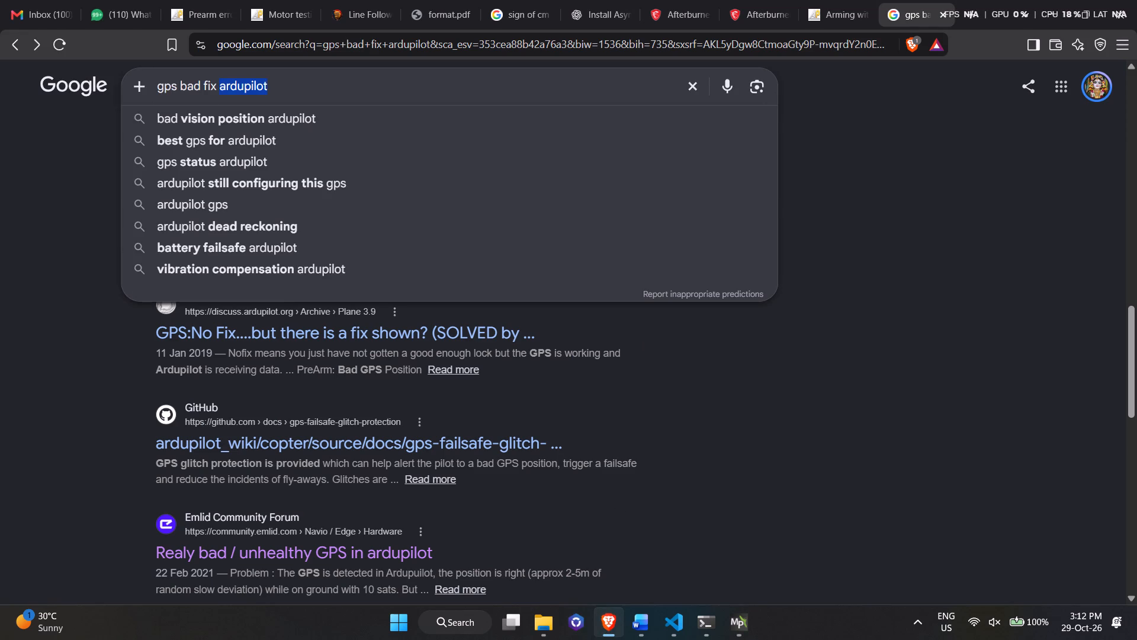
pyautogui.hotkey('ctrl', 'a')
pyautogui.write('vrrc v')
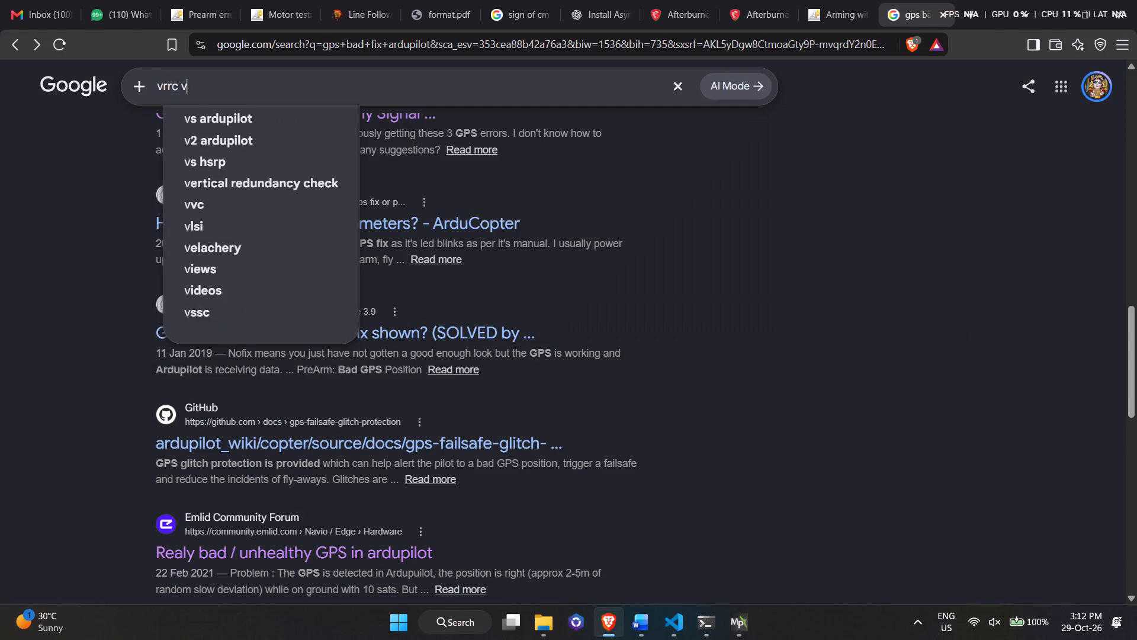
pyautogui.write('1.2 ardu')
pyautogui.write('pilot')
pyautogui.press('Return')
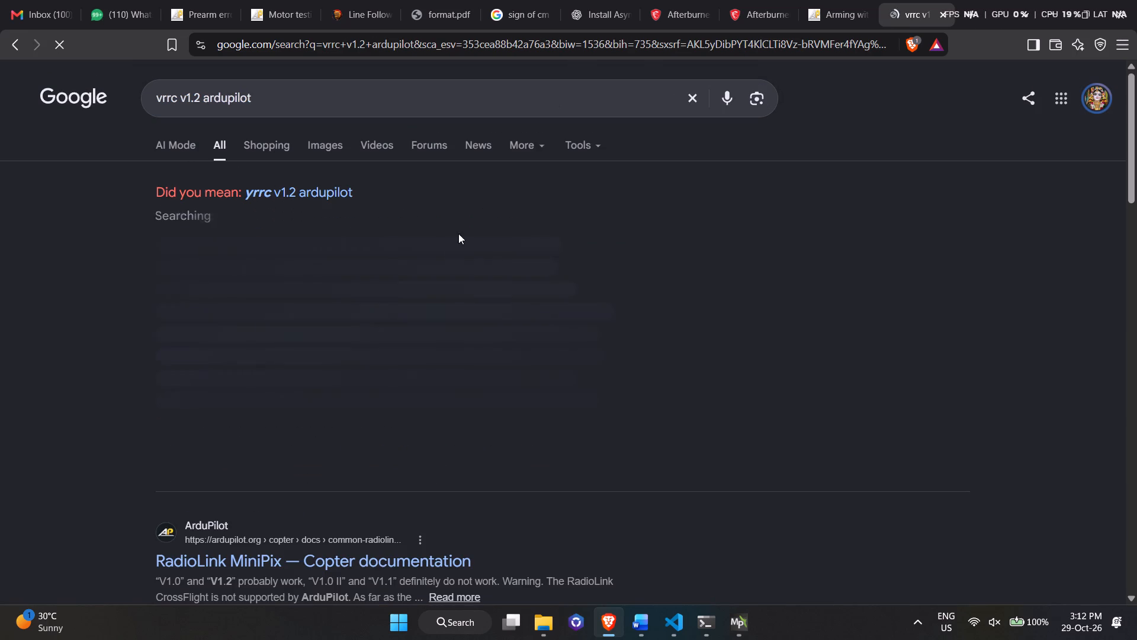
# Refine the search to "vrrc v1.2 battery monitor ardupilot".
pyautogui.click(201, 103)
pyautogui.press('space')
pyautogui.write('a')
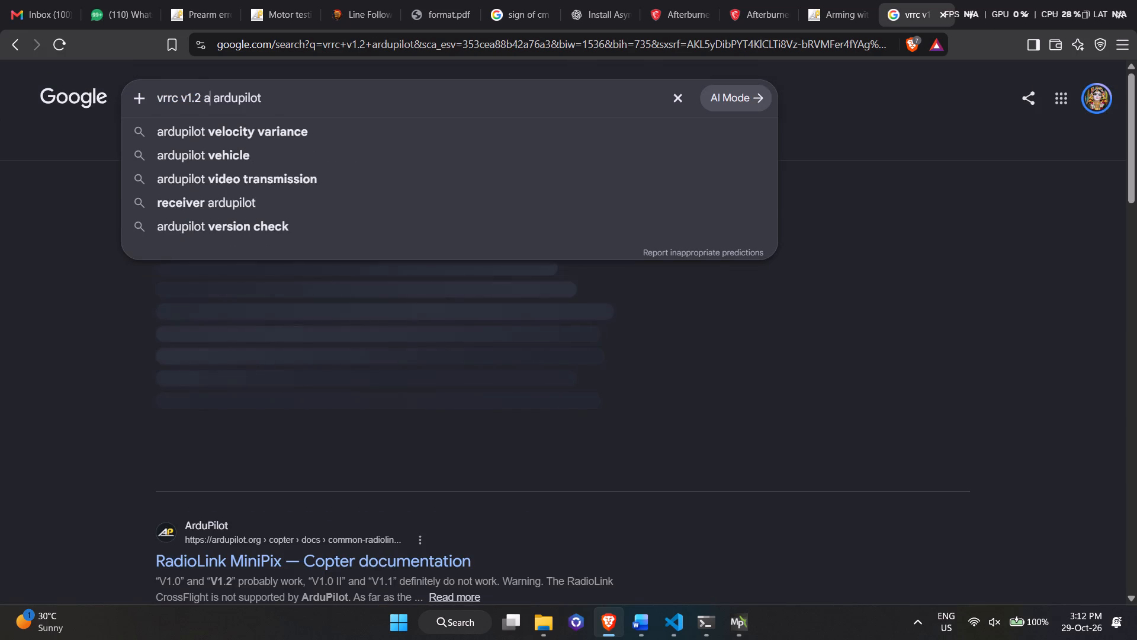
pyautogui.press('BackSpace')
pyautogui.write('battery monitor')
pyautogui.press('Return')
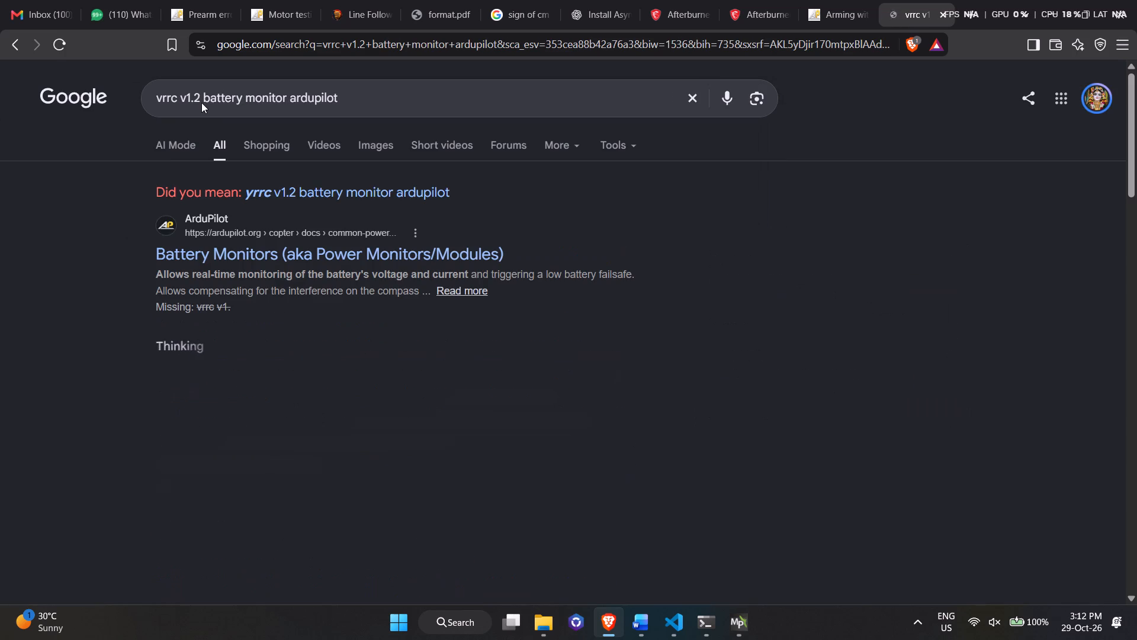
# Look through the battery monitor results and open ArduPilot's "Power Monitor/Module Configuration in Mission Planner" page.
pyautogui.click(288, 238)
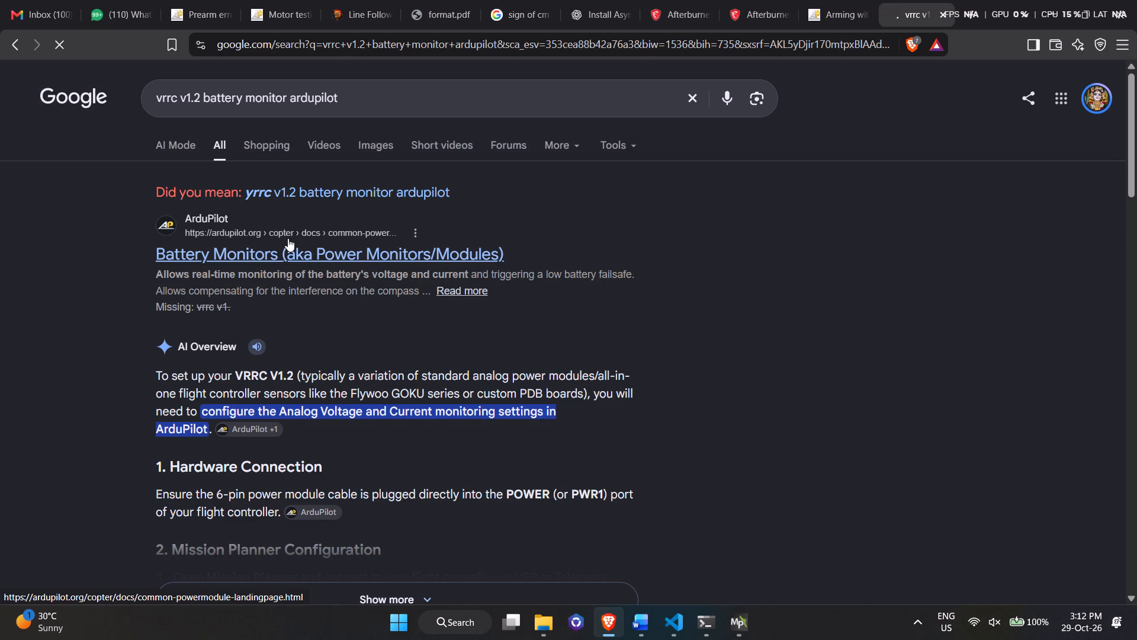
pyautogui.scroll(-3, 311, 386)
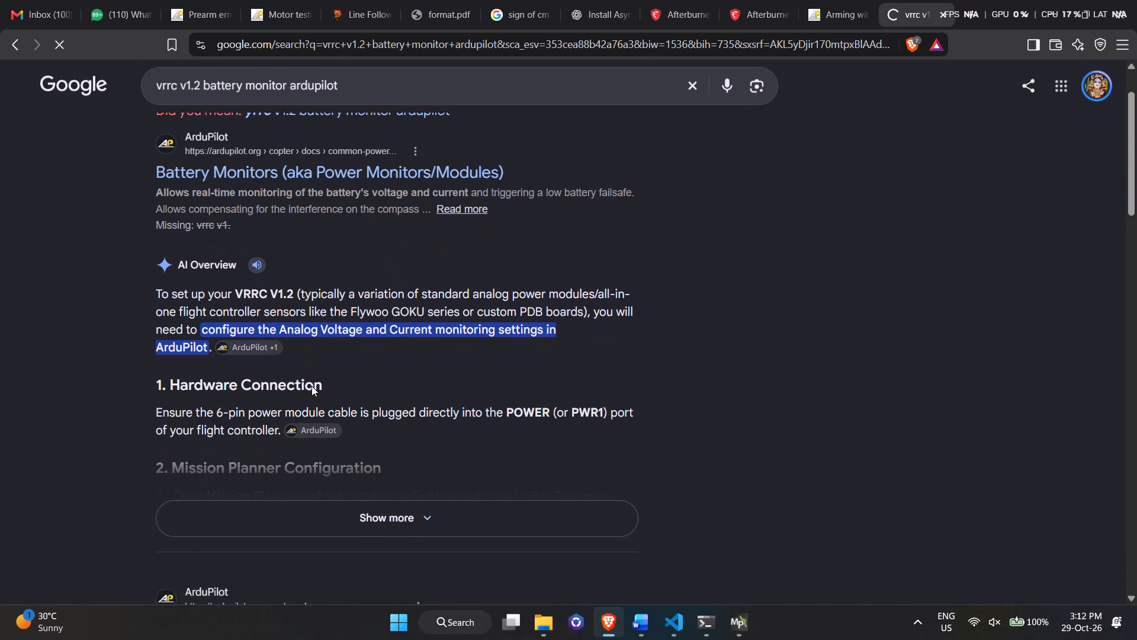
pyautogui.scroll(-5, 311, 386)
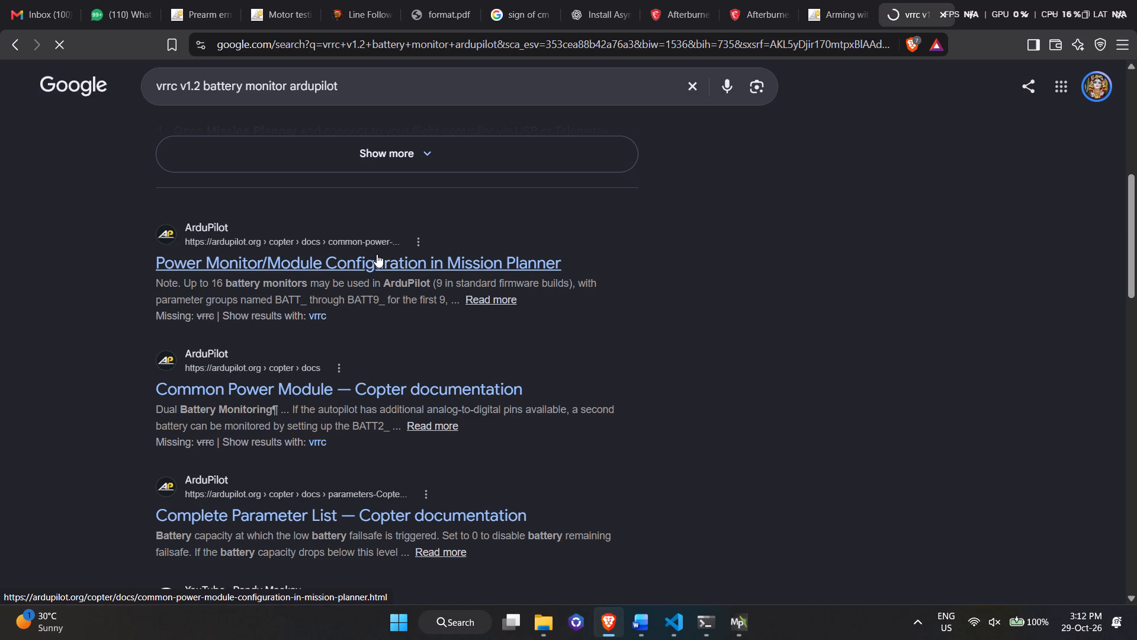
pyautogui.click(377, 254)
pyautogui.hotkey('alt', 'r')
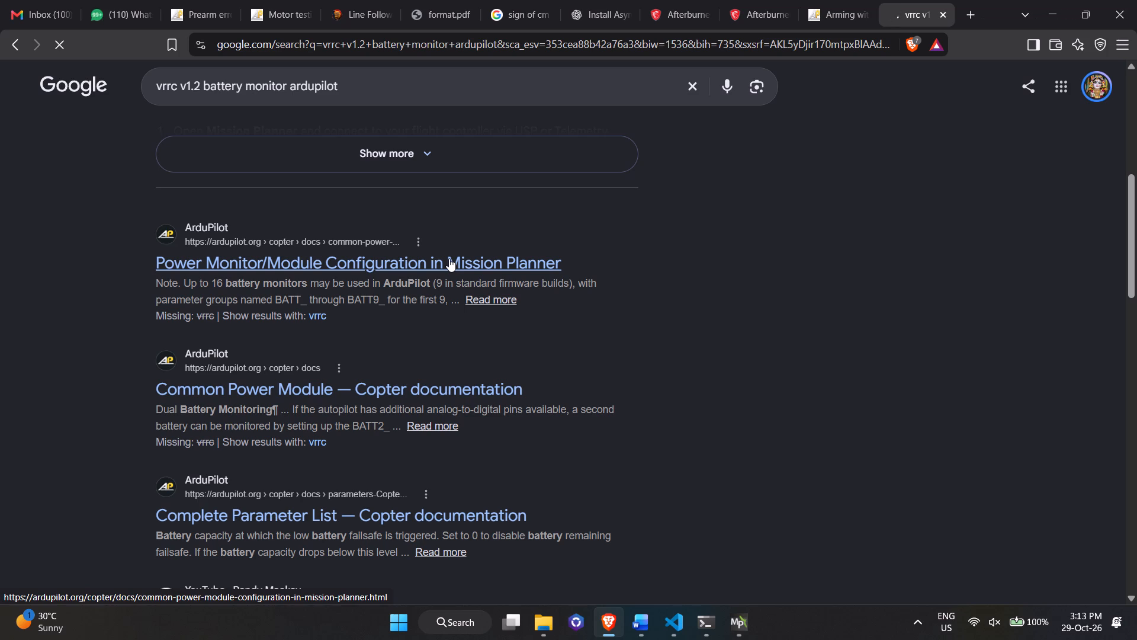
pyautogui.click(838, 0)
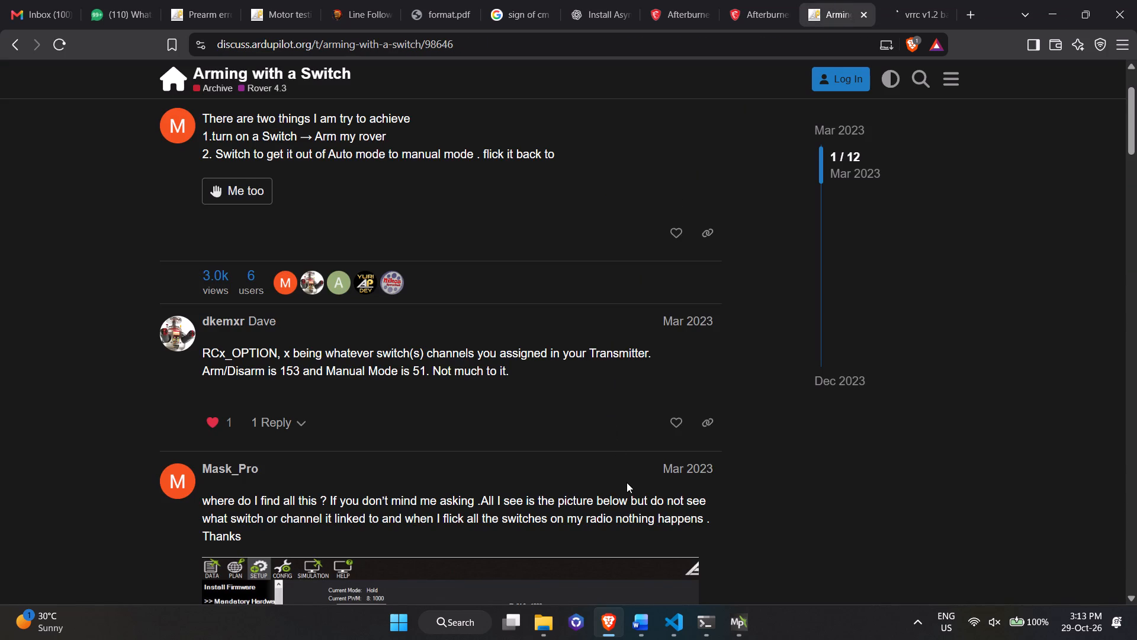
pyautogui.click(896, 17)
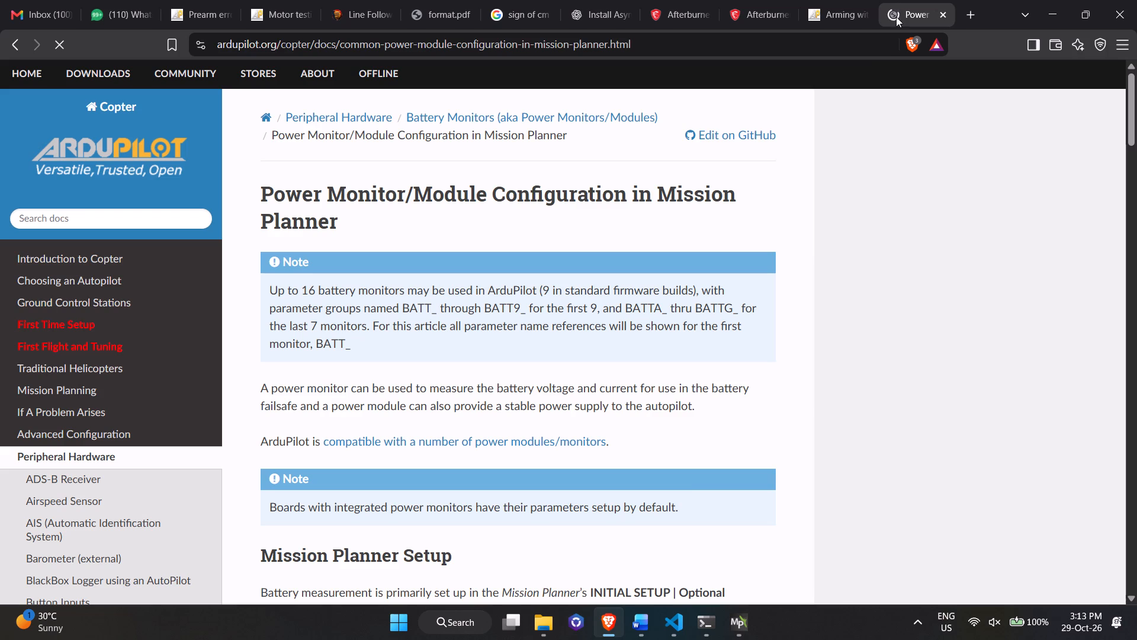
# Return to Mission Planner and switch the flight HUD's status indicators to icons.
pyautogui.click(743, 625)
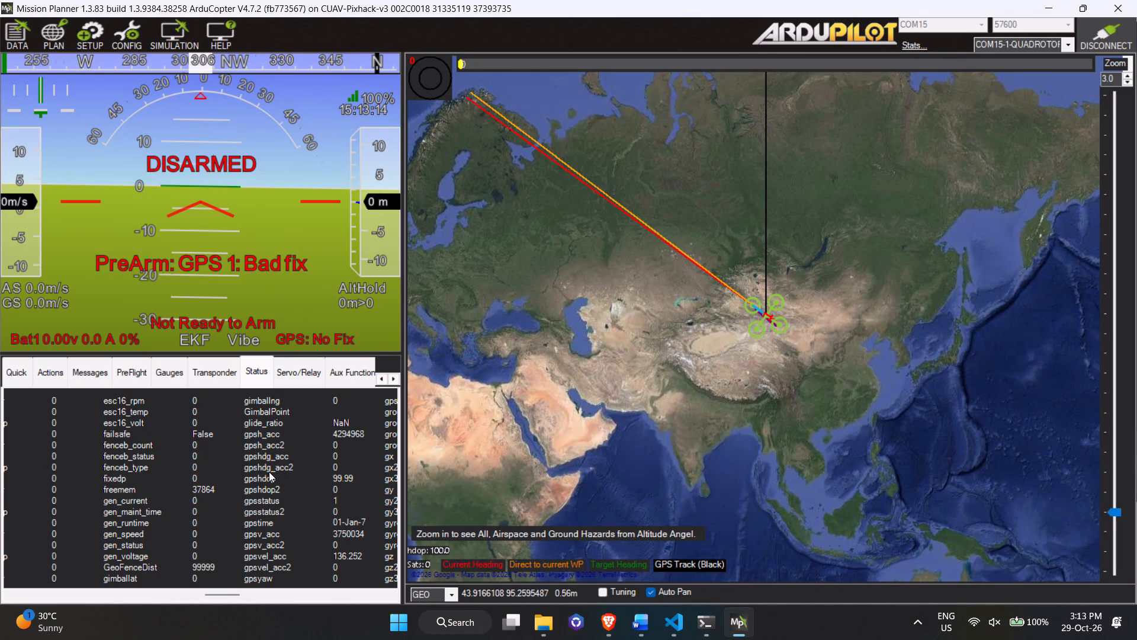
pyautogui.scroll(1, 269, 472)
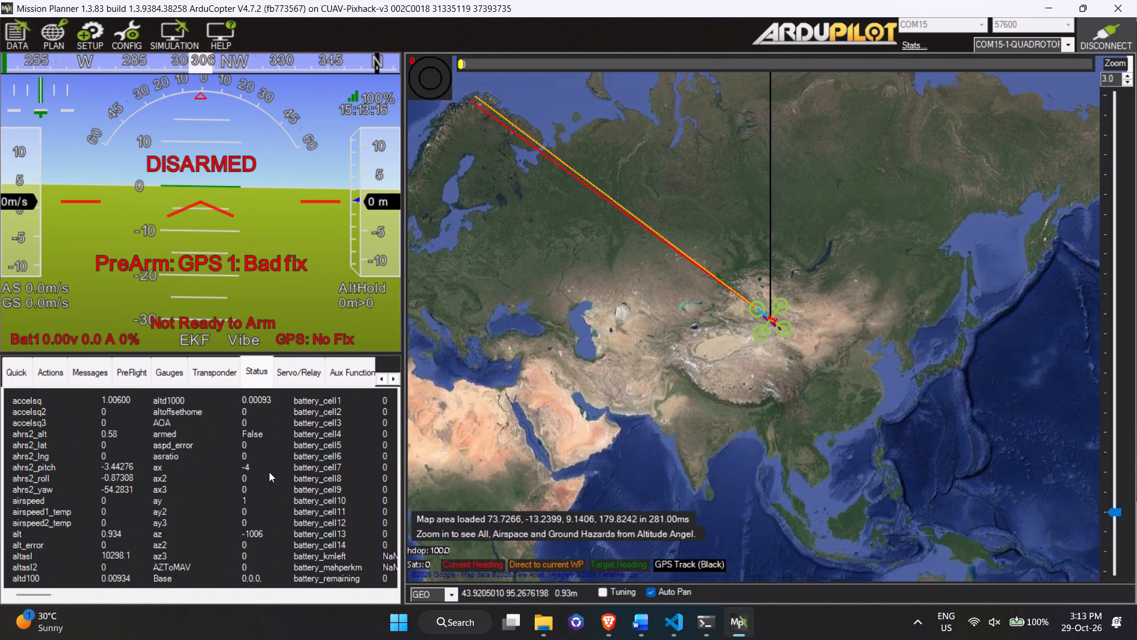
pyautogui.scroll(1, 269, 472)
pyautogui.click(247, 248)
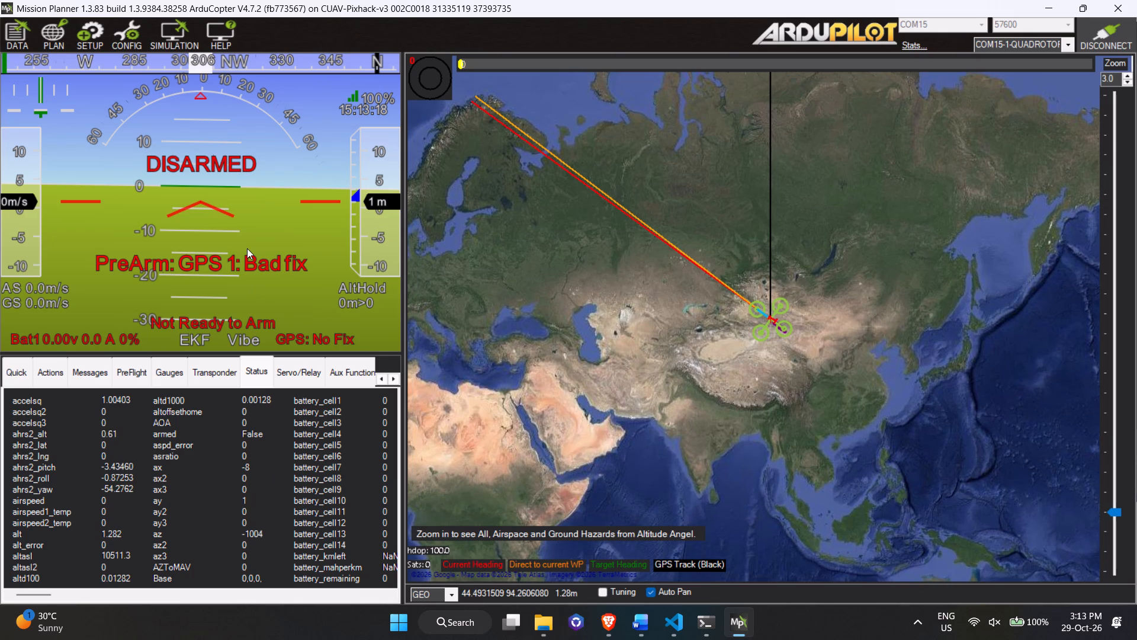
pyautogui.rightClick(247, 248)
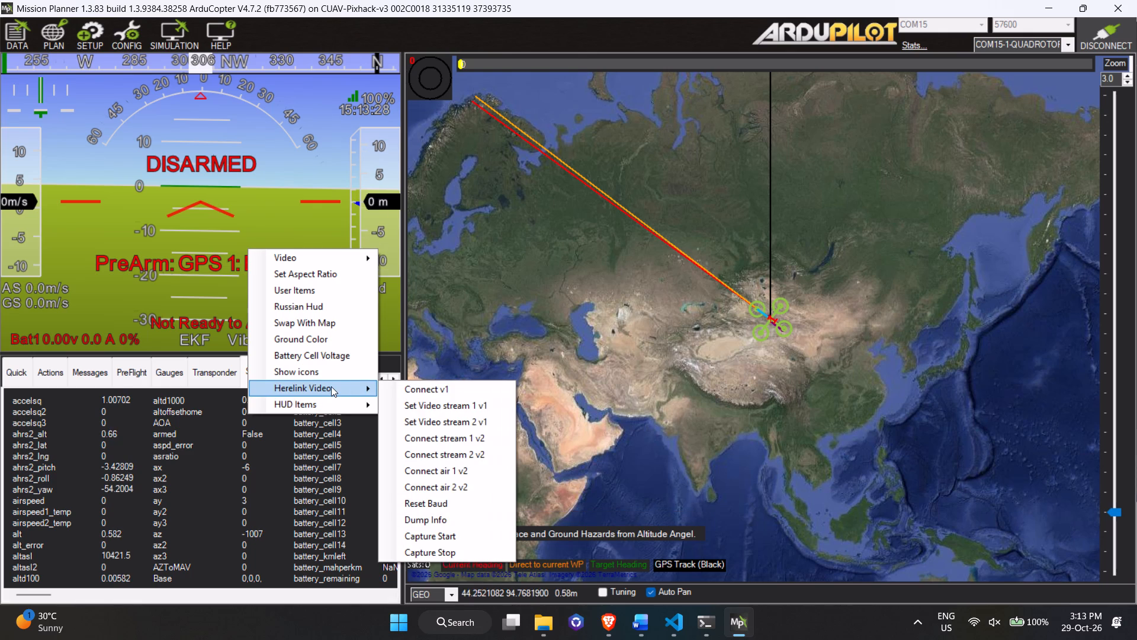
pyautogui.click(345, 373)
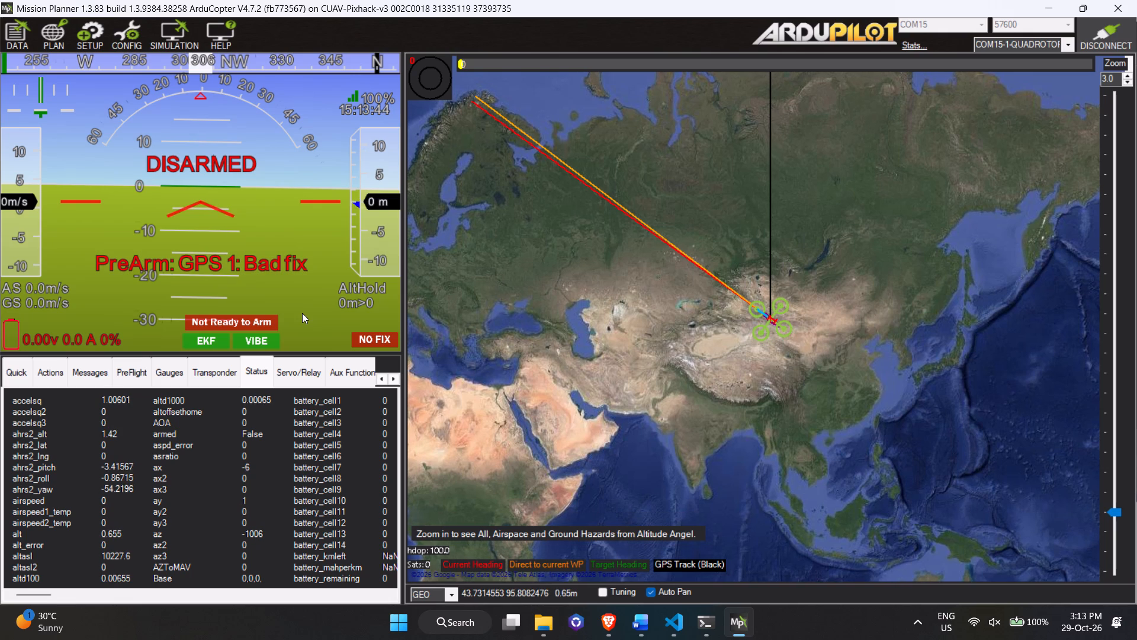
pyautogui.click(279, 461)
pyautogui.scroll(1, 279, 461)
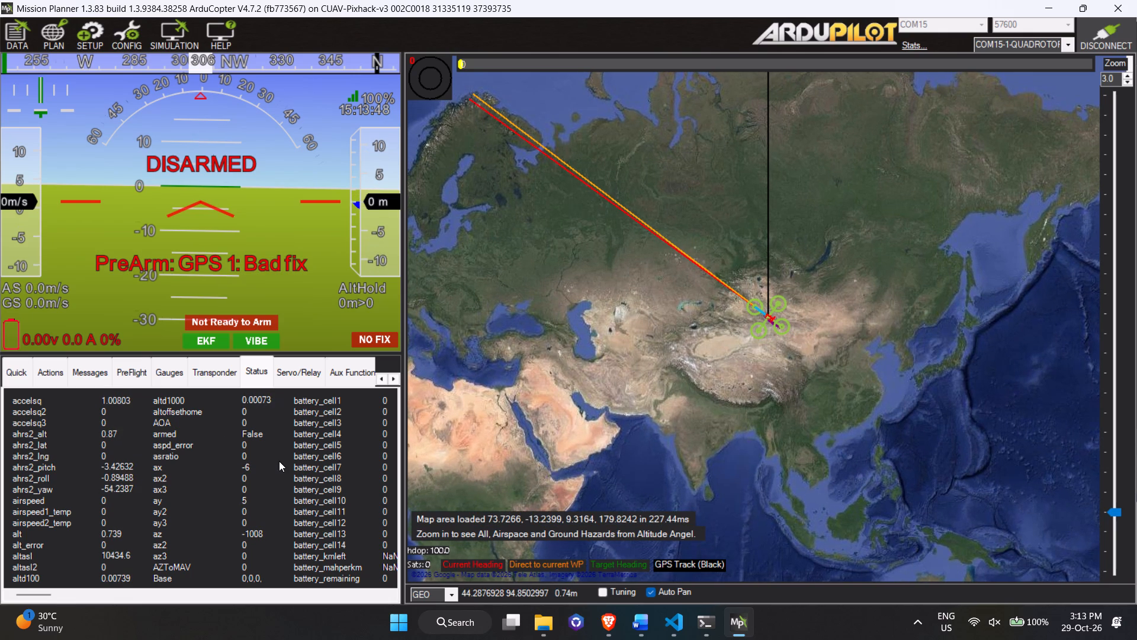
# Examine the vehicle's live status values, from the battery fields through the GPS, message and pre-arm fields to the satellite count and servo voltage.
pyautogui.scroll(1, 279, 461)
pyautogui.scroll(-1, 223, 460)
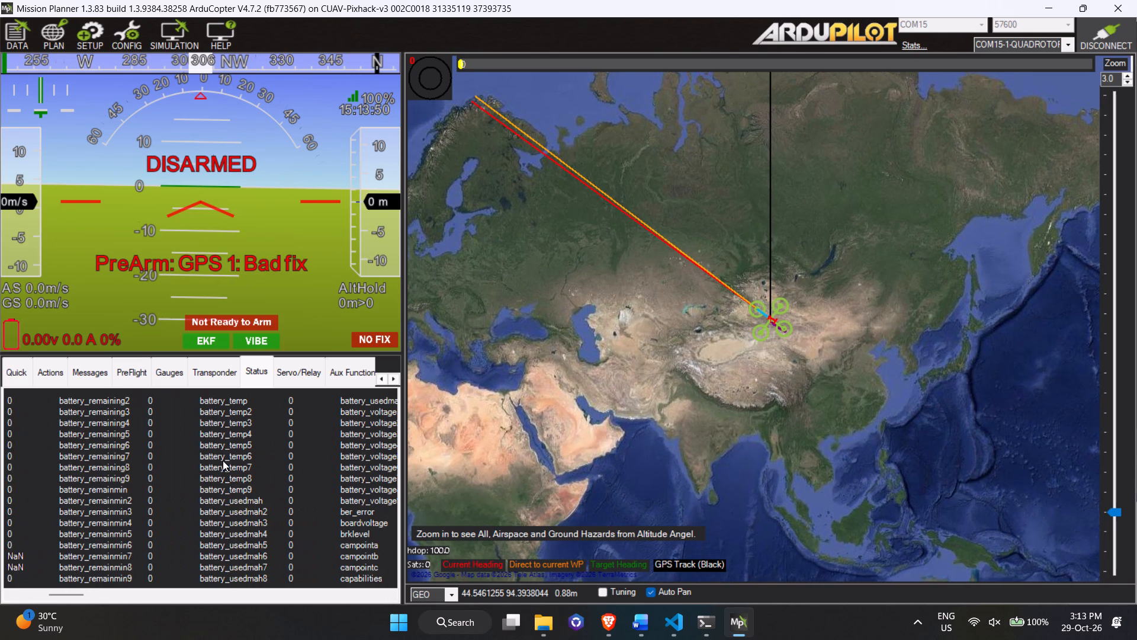
pyautogui.scroll(-2, 223, 460)
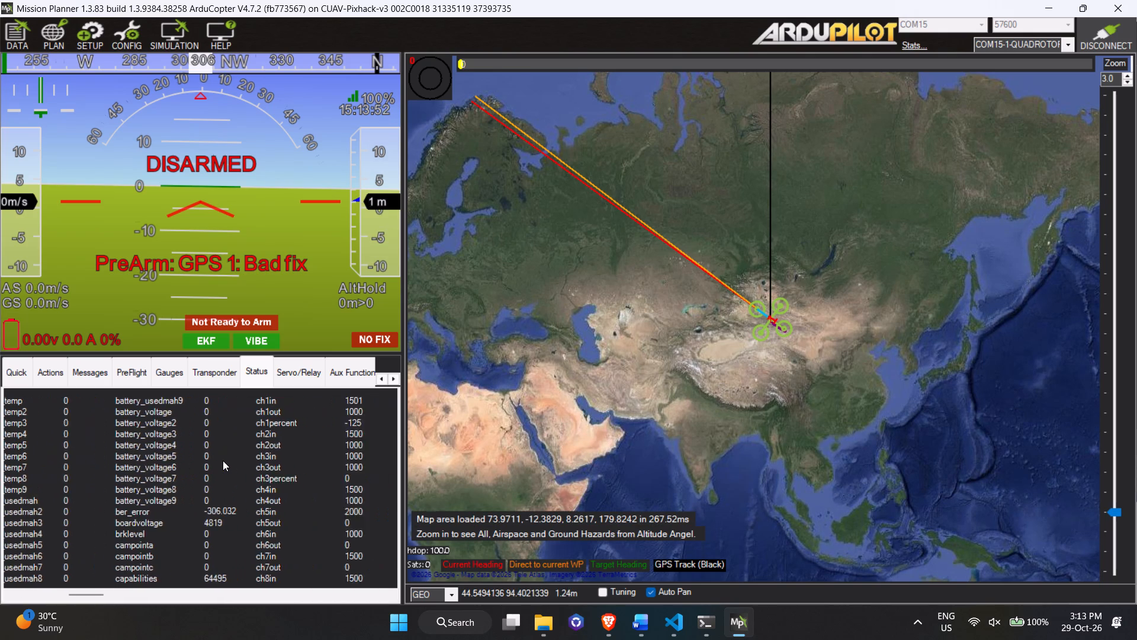
pyautogui.scroll(-4, 223, 460)
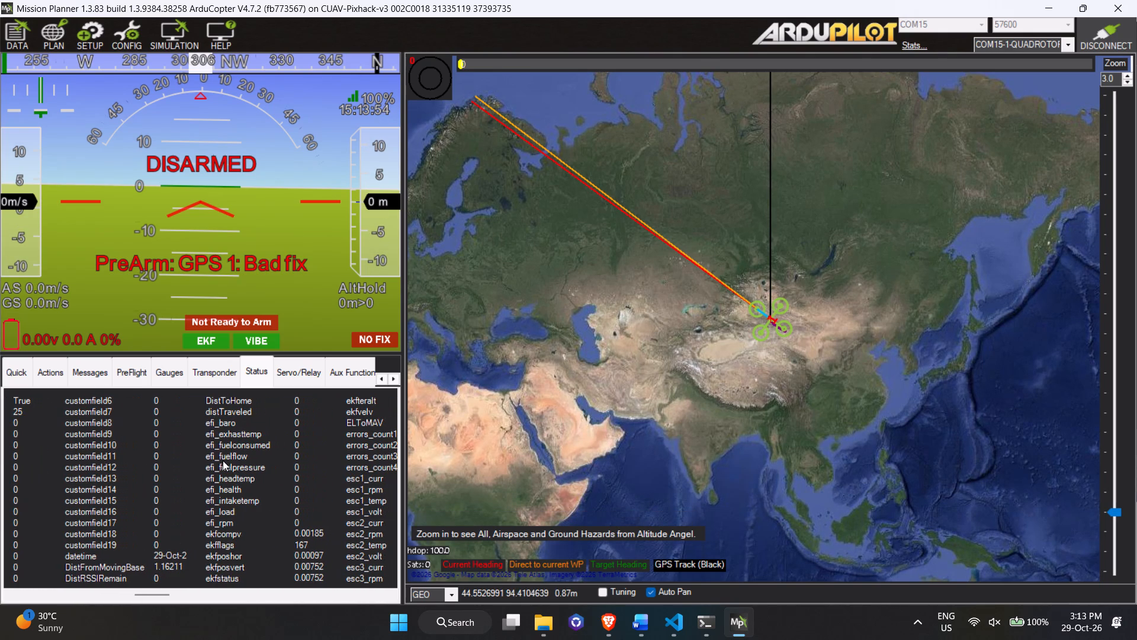
pyautogui.scroll(-2, 223, 460)
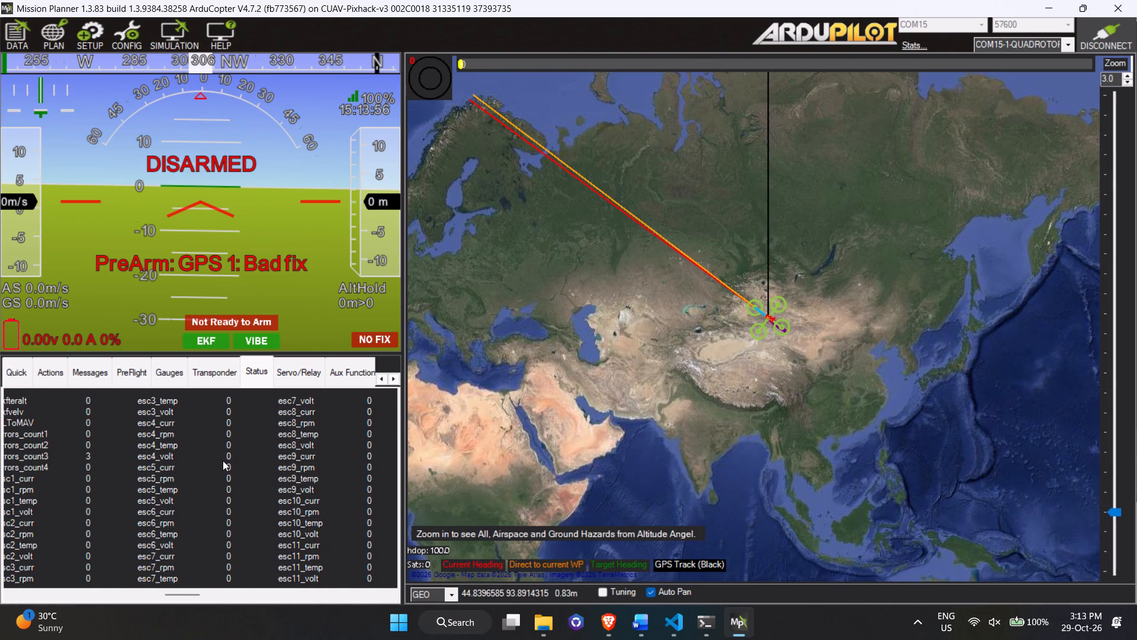
pyautogui.scroll(-1, 223, 460)
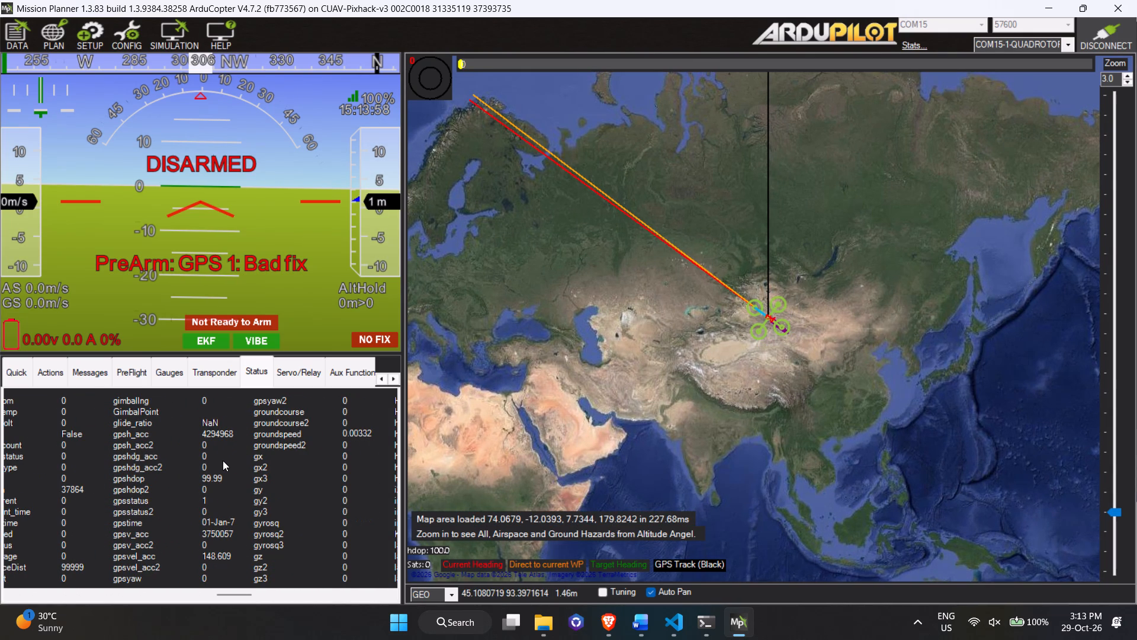
pyautogui.scroll(-1, 223, 460)
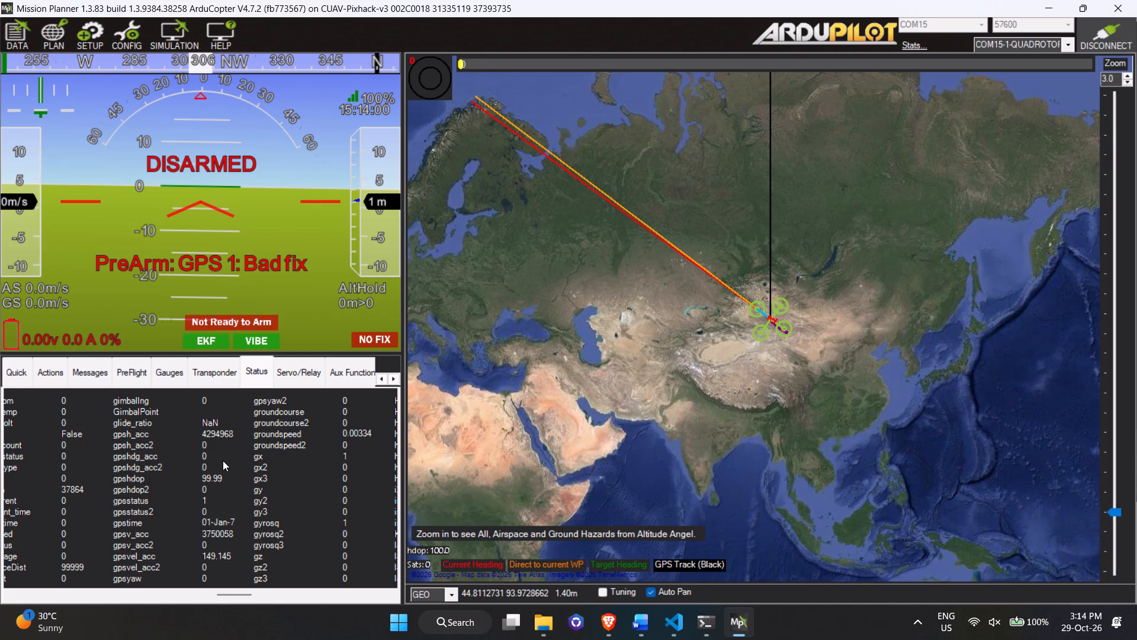
pyautogui.scroll(-1, 223, 460)
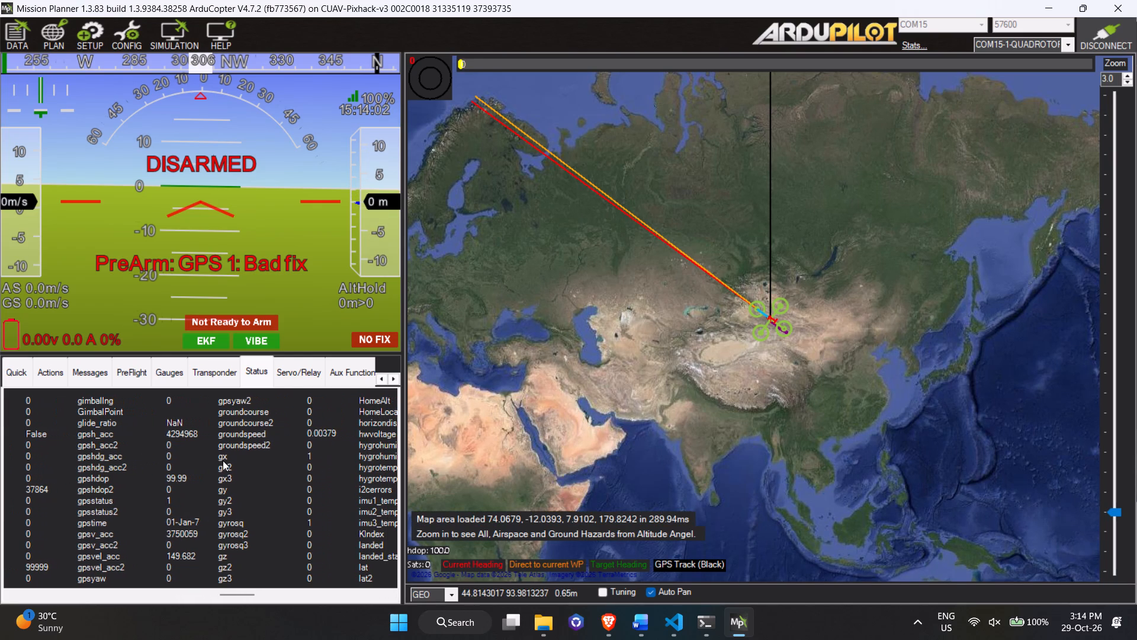
pyautogui.scroll(-1, 223, 460)
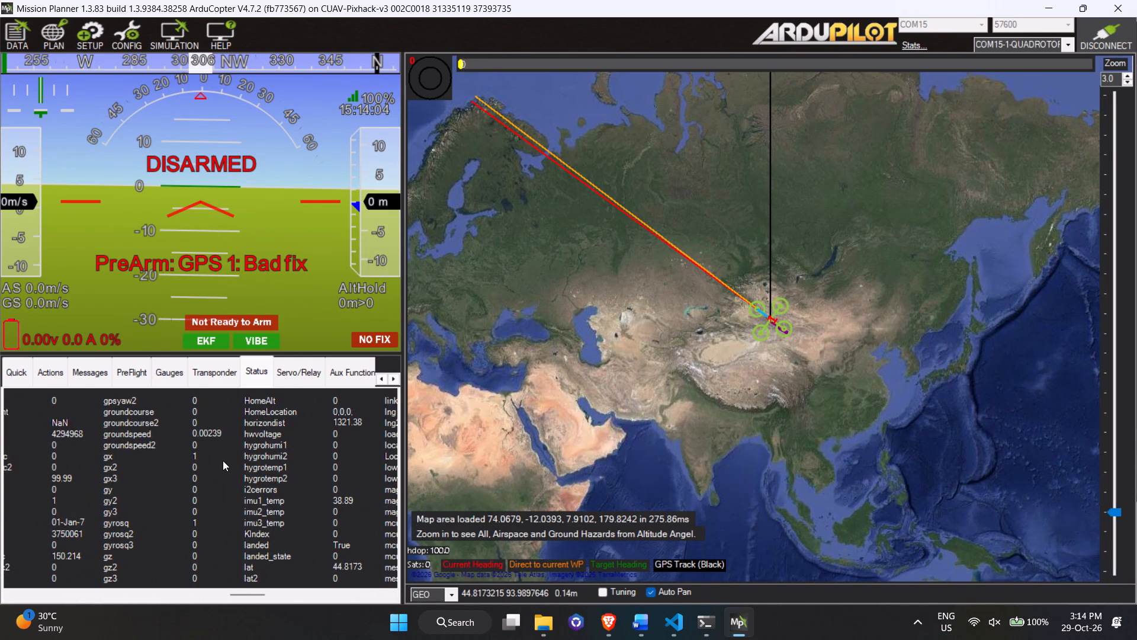
pyautogui.scroll(-1, 223, 460)
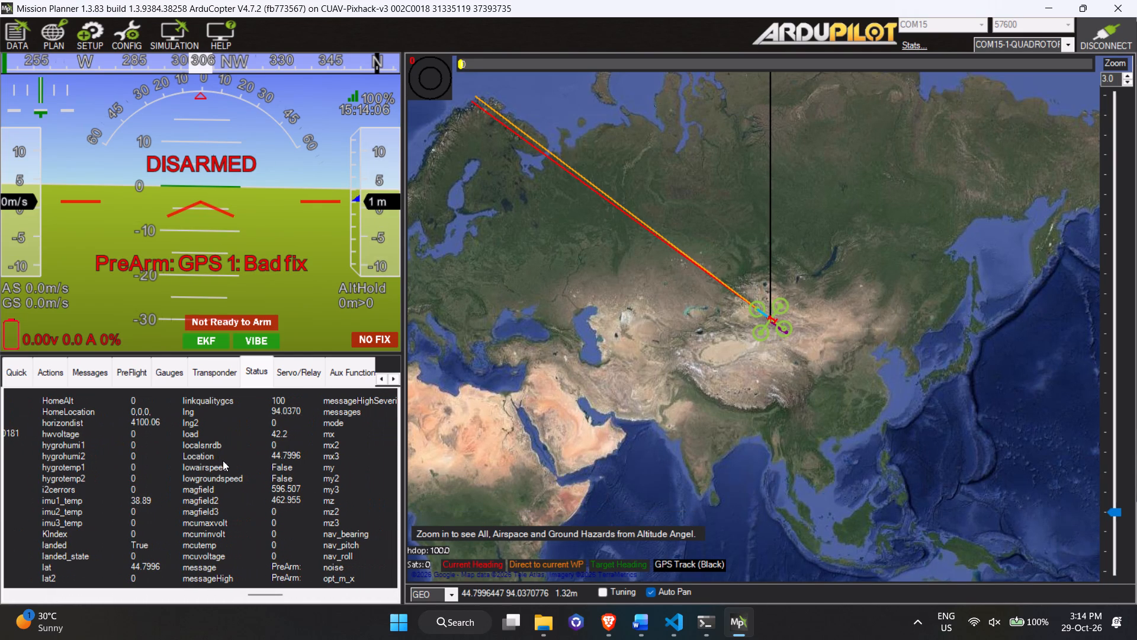
pyautogui.scroll(-1, 223, 460)
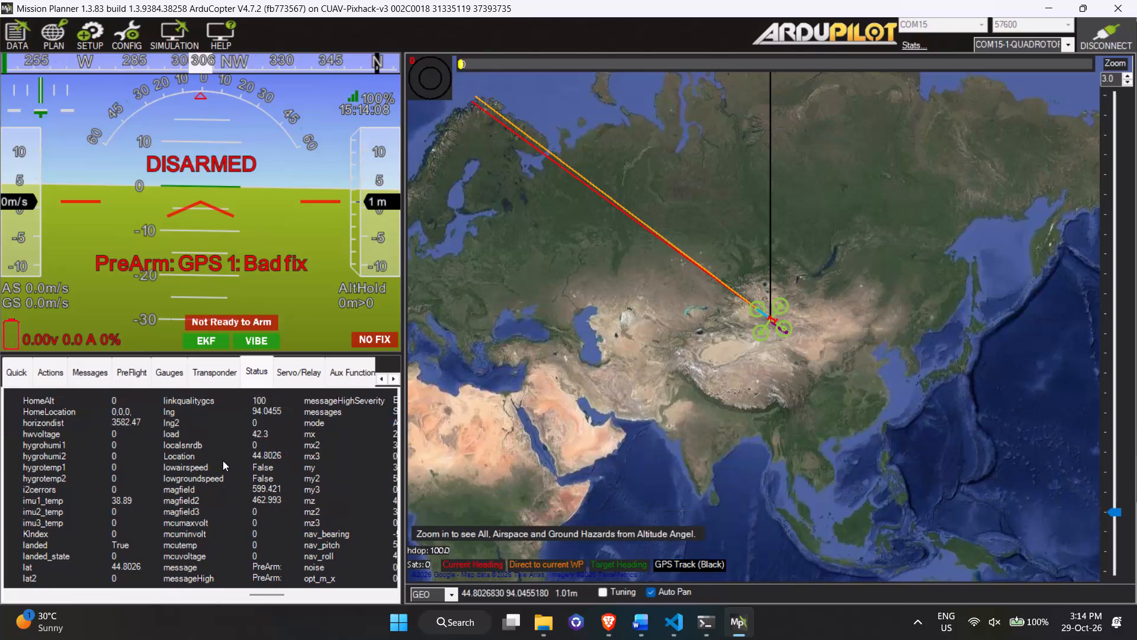
pyautogui.scroll(-1, 223, 460)
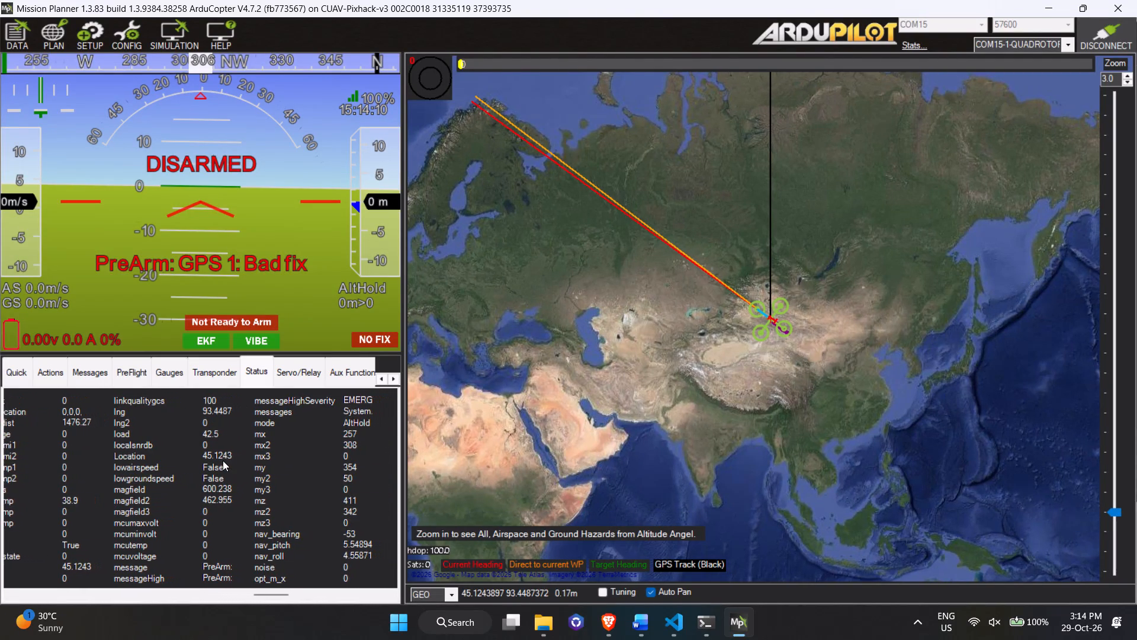
pyautogui.scroll(-2, 223, 460)
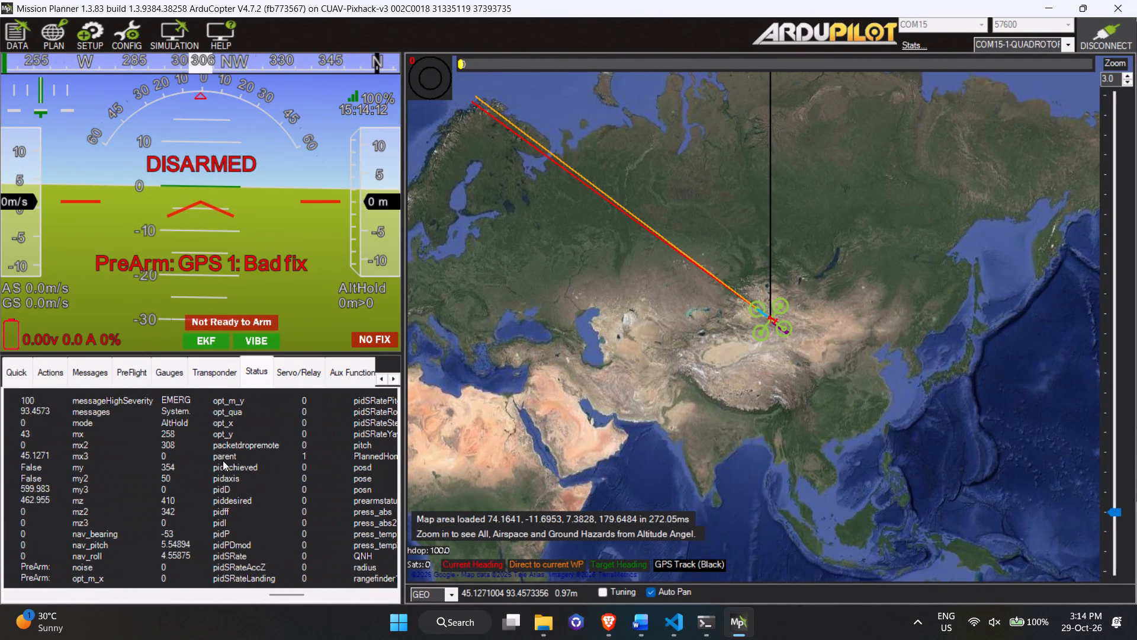
pyautogui.scroll(-2, 223, 460)
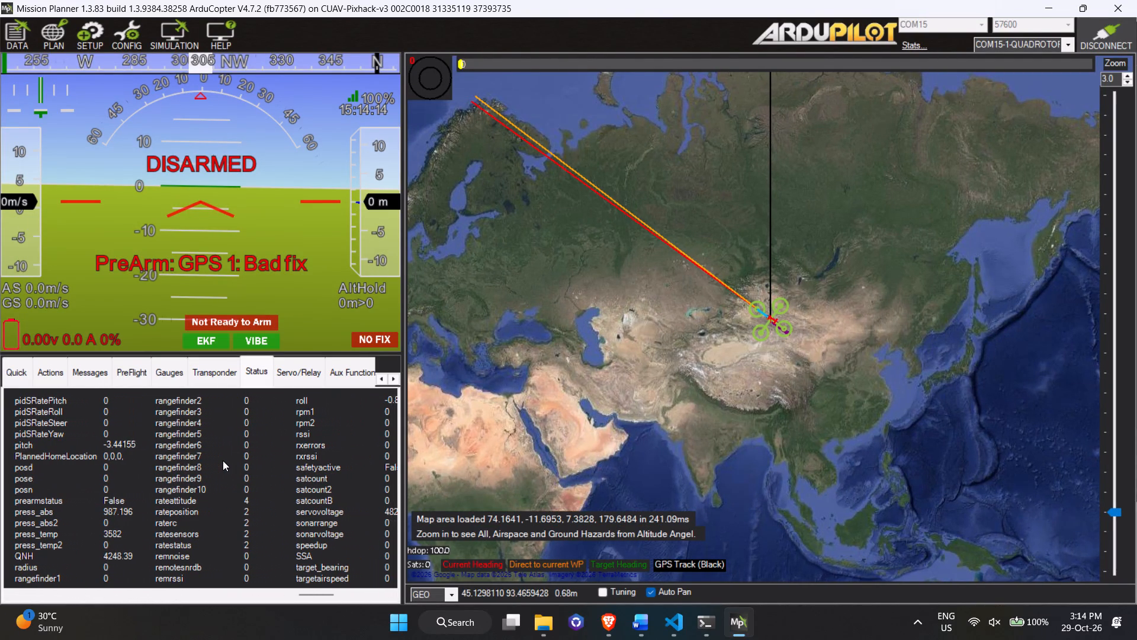
pyautogui.scroll(-1, 223, 460)
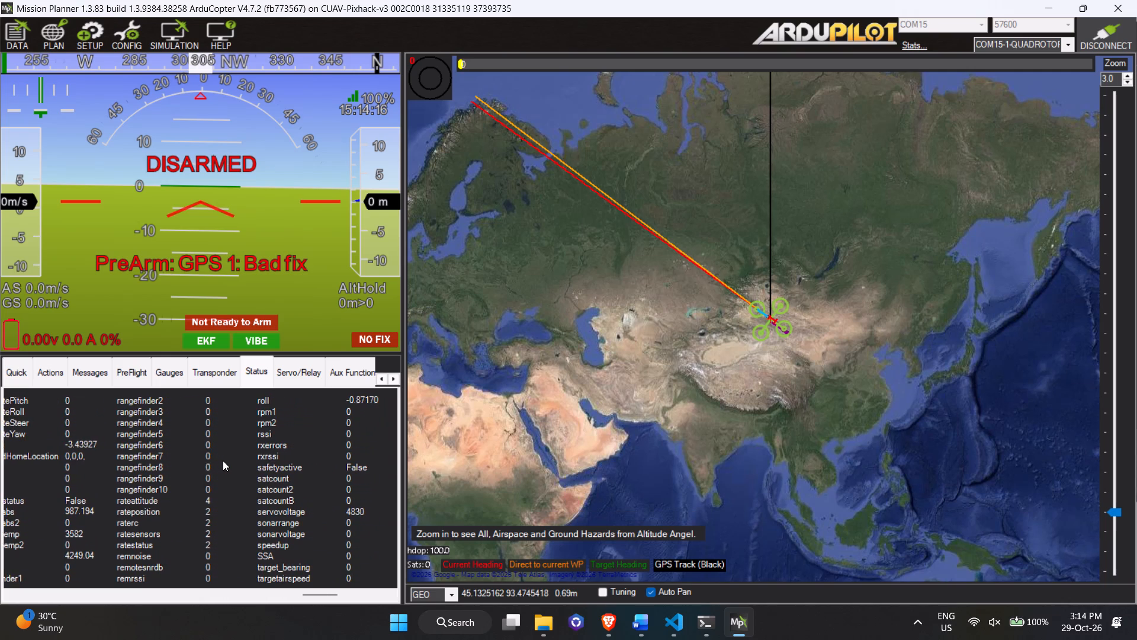
pyautogui.scroll(-1, 223, 460)
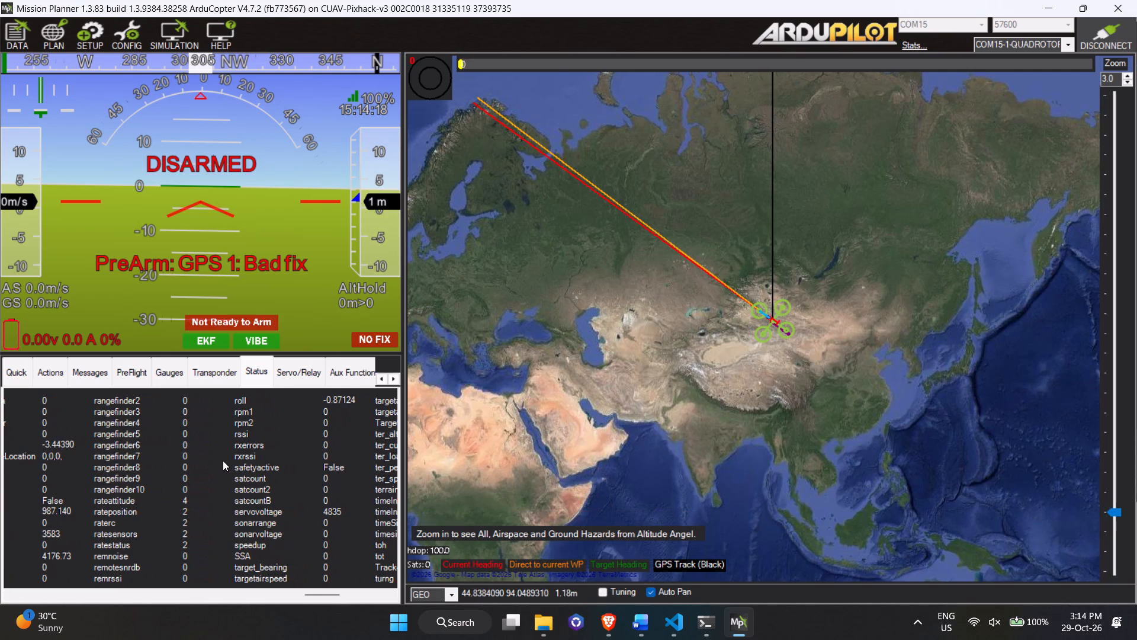
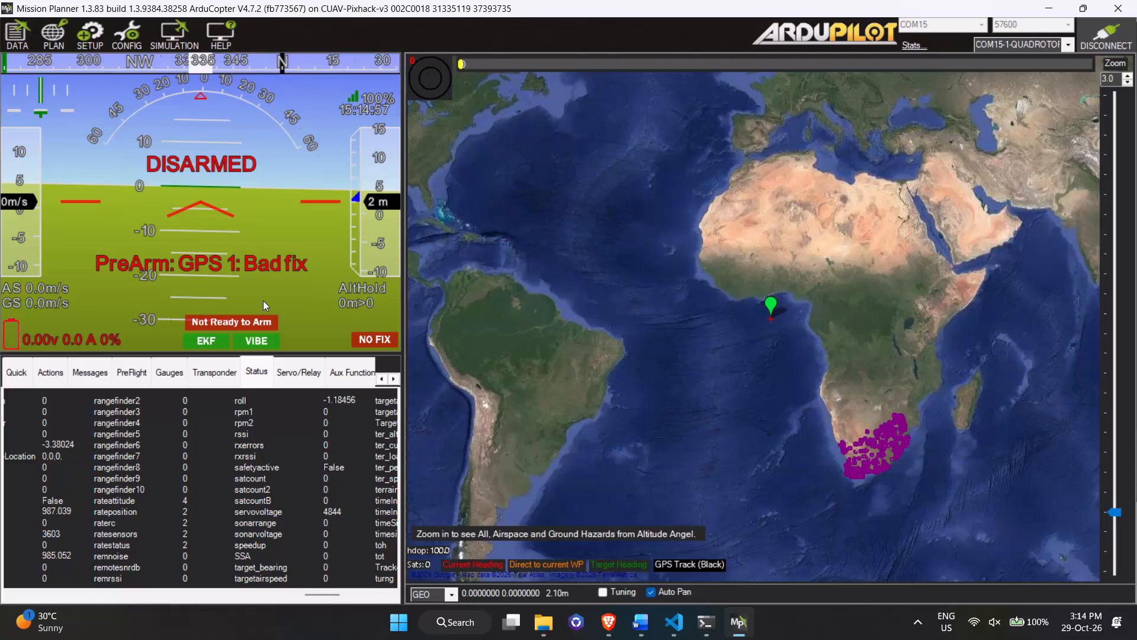
# Switch the flight HUD's status indicators from icons back to text.
pyautogui.click(263, 300)
pyautogui.rightClick(322, 286)
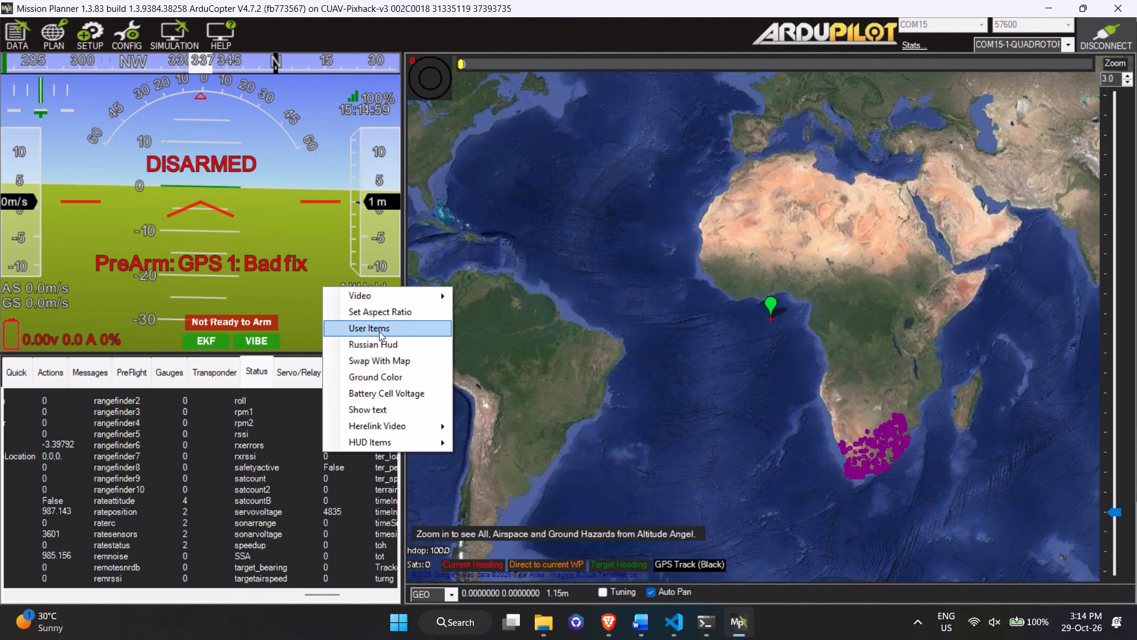
pyautogui.click(401, 412)
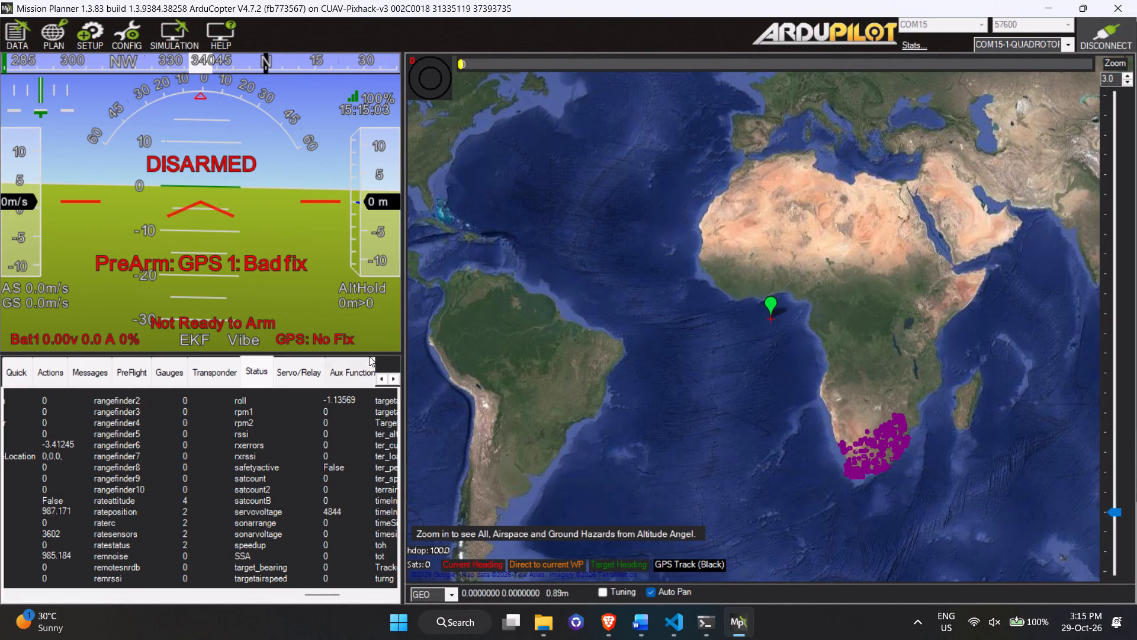
# Bring up the vehicle's quick telemetry readouts, from altitude to DistToMAV, and check the options available for that view.
pyautogui.click(24, 364)
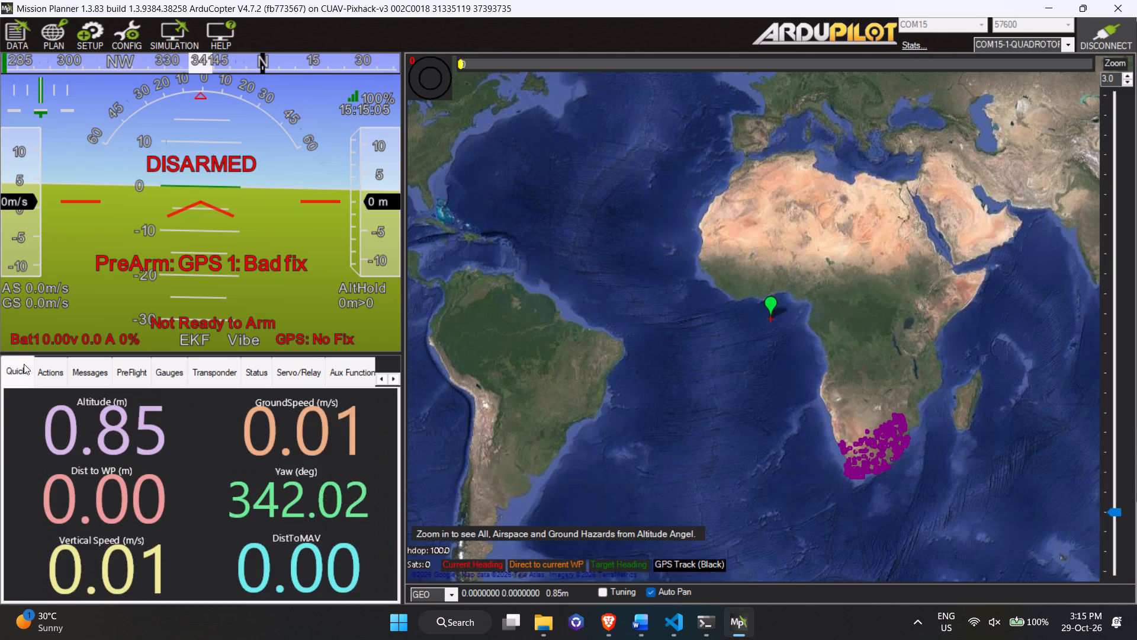
pyautogui.scroll(-3, 170, 495)
pyautogui.scroll(3, 170, 495)
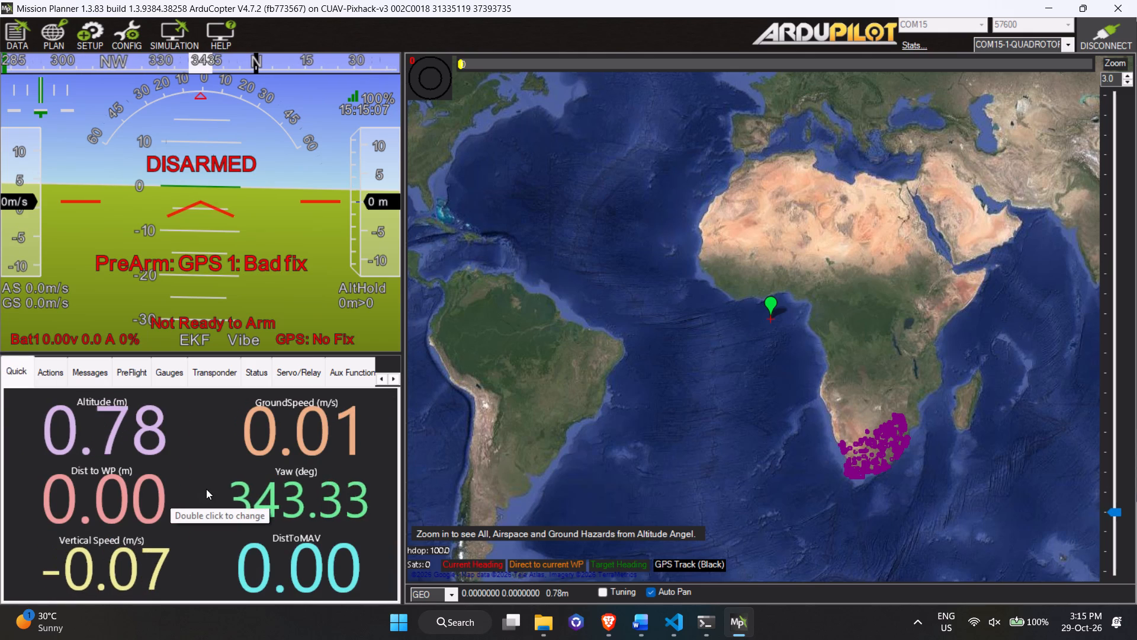
pyautogui.rightClick(206, 489)
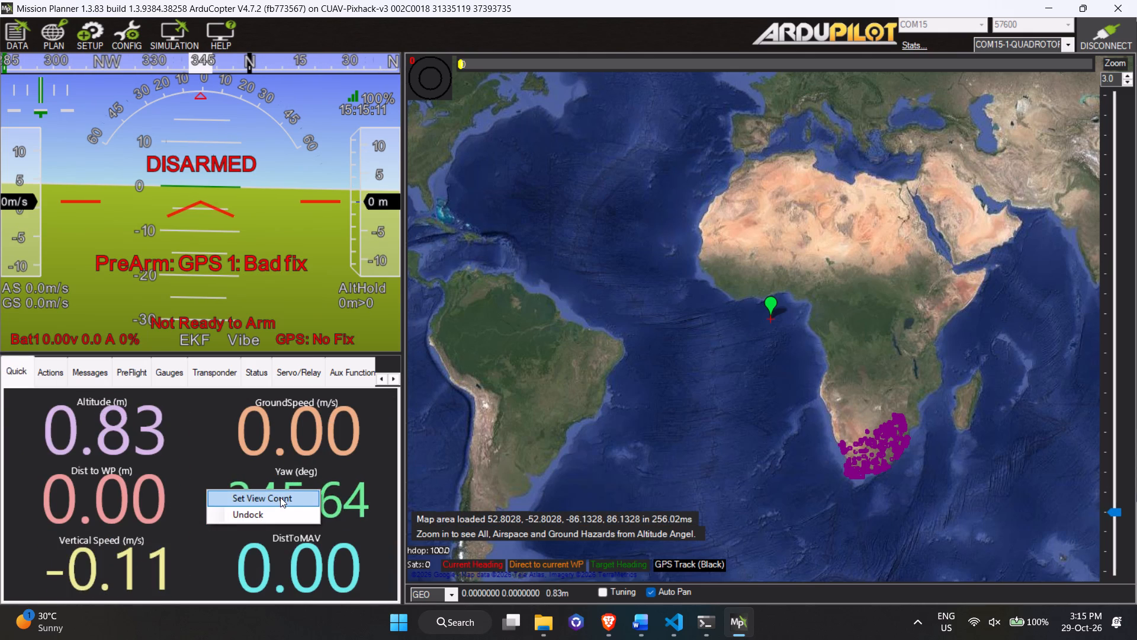
pyautogui.click(365, 435)
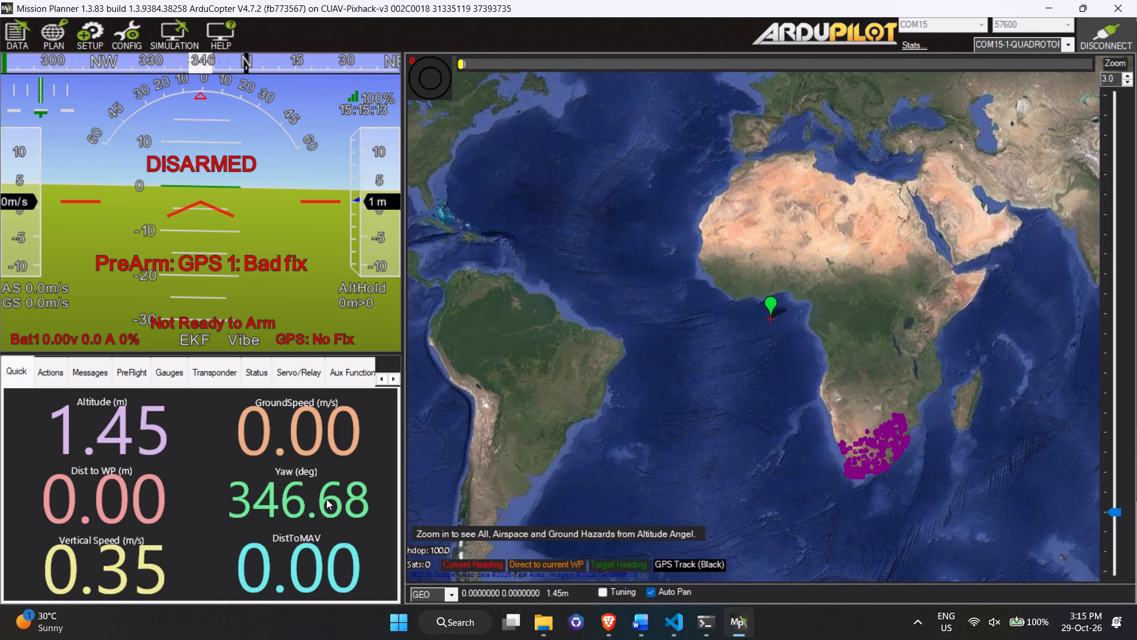
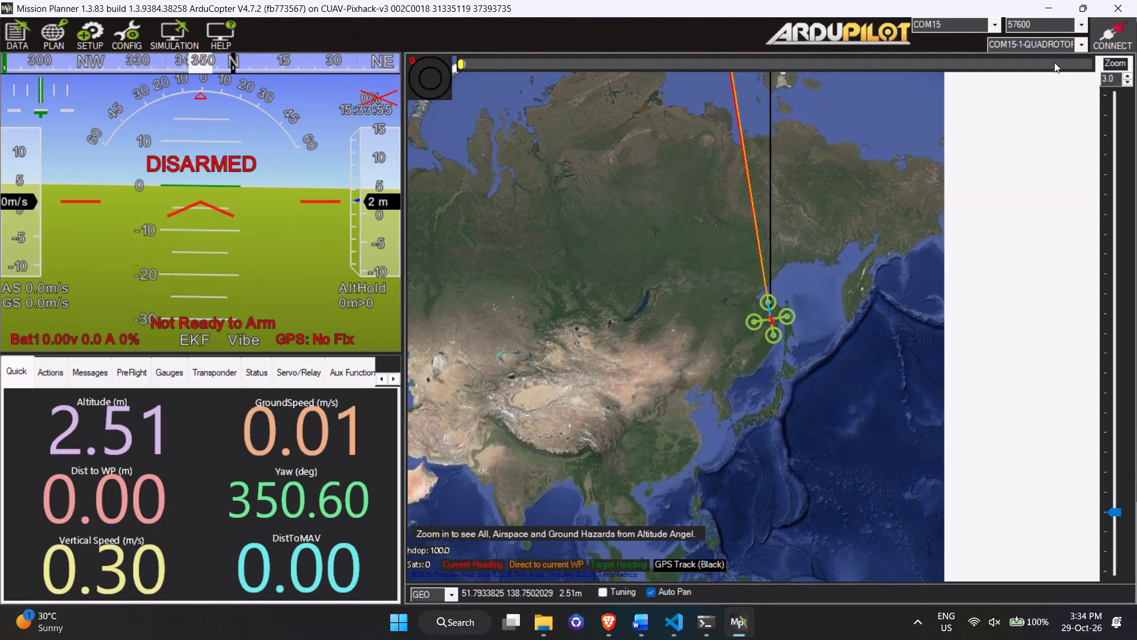
# Reconnect to the quadrotor's flight controller over MAVLink on COM15 at 57600 baud.
pyautogui.click(1126, 39)
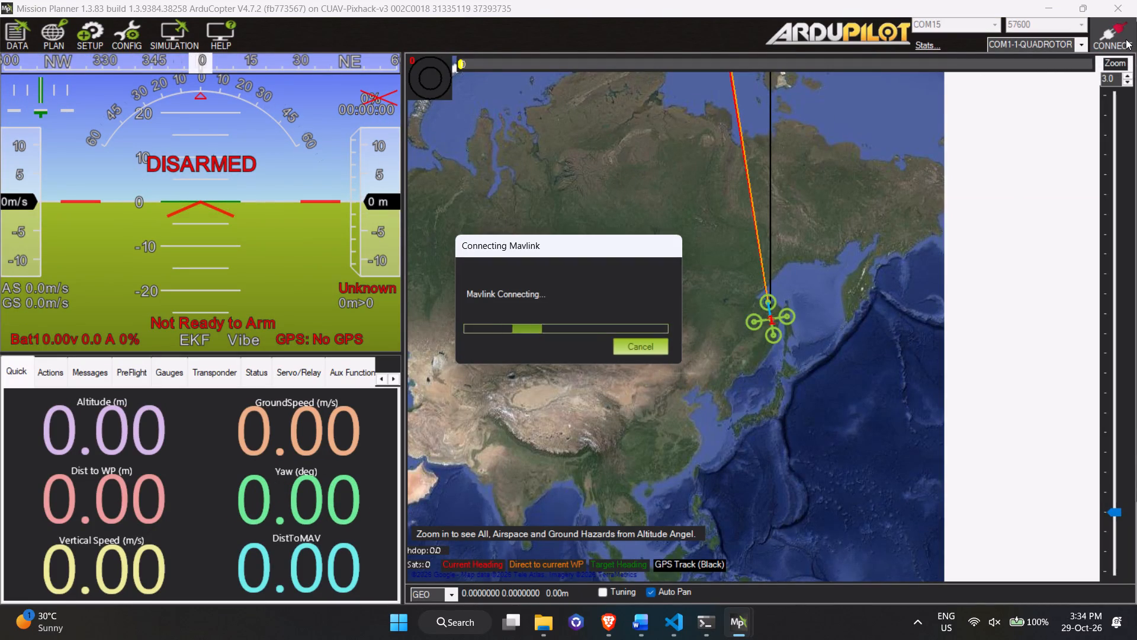
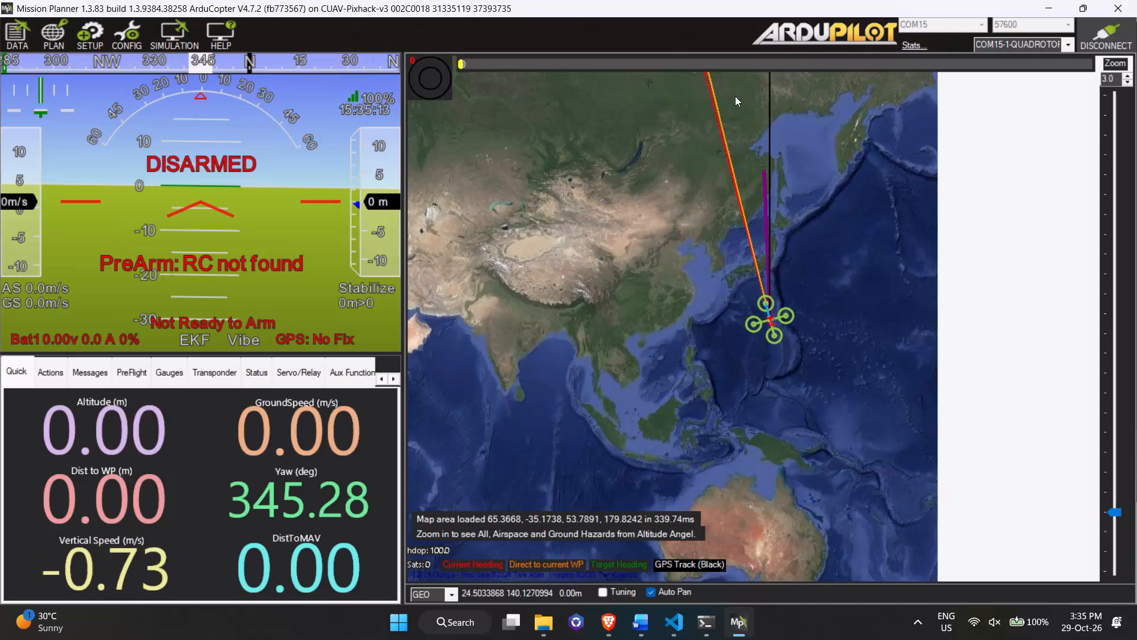
# Look through the vehicle's live telemetry status values for the GPS entries, such as gpsstatus, gpshdop and gpsh_acc.
pyautogui.click(248, 359)
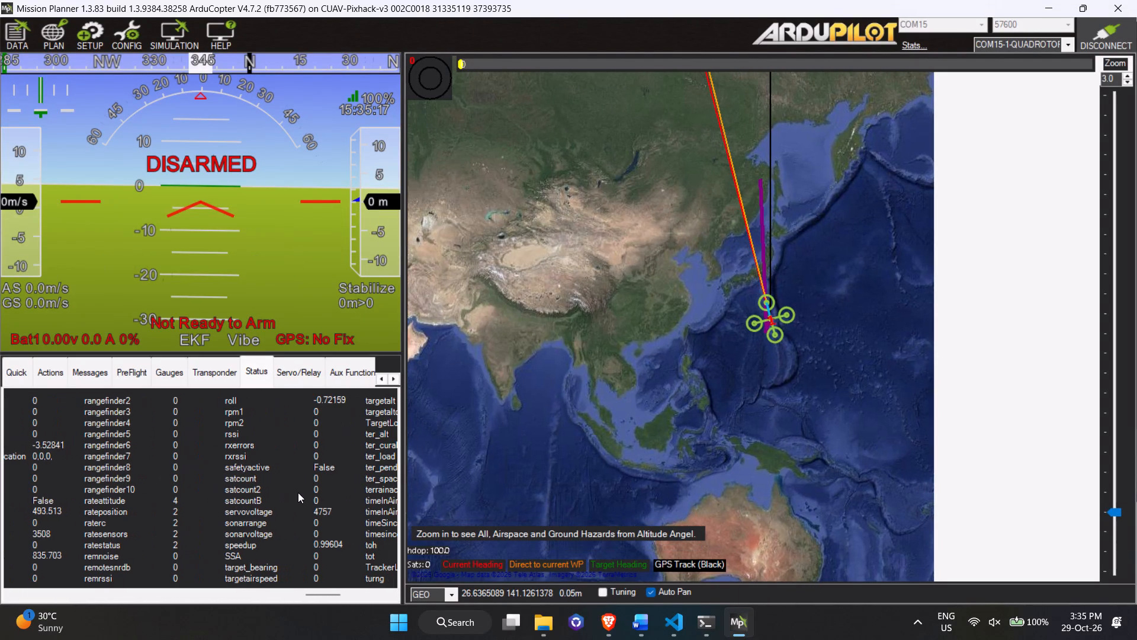
pyautogui.hscroll(1, 226, 465)
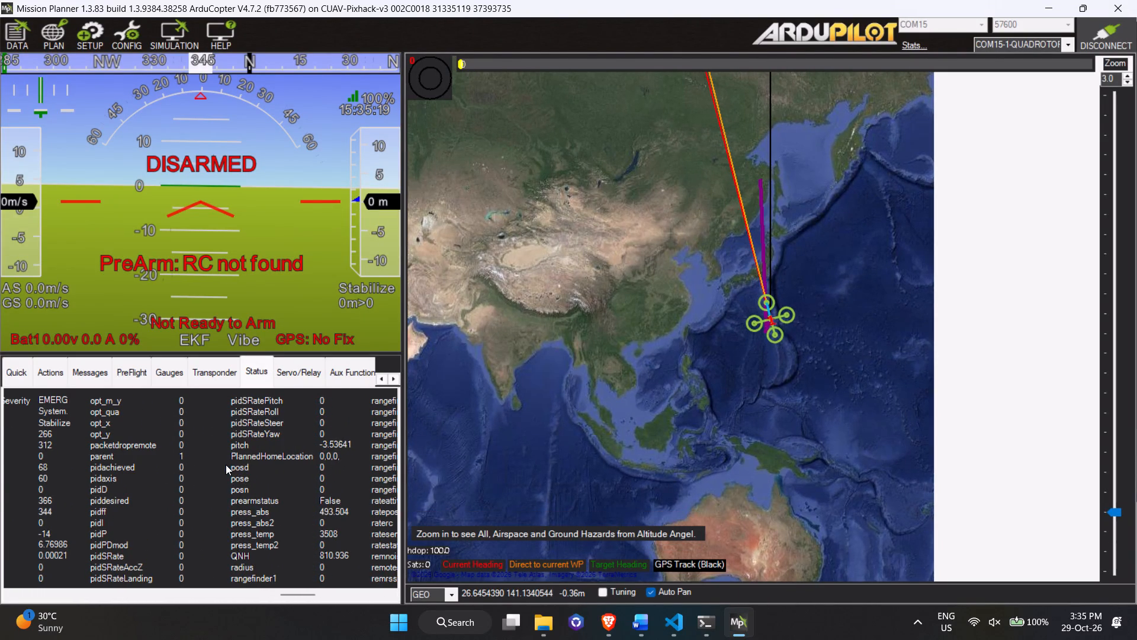
pyautogui.hscroll(1, 226, 465)
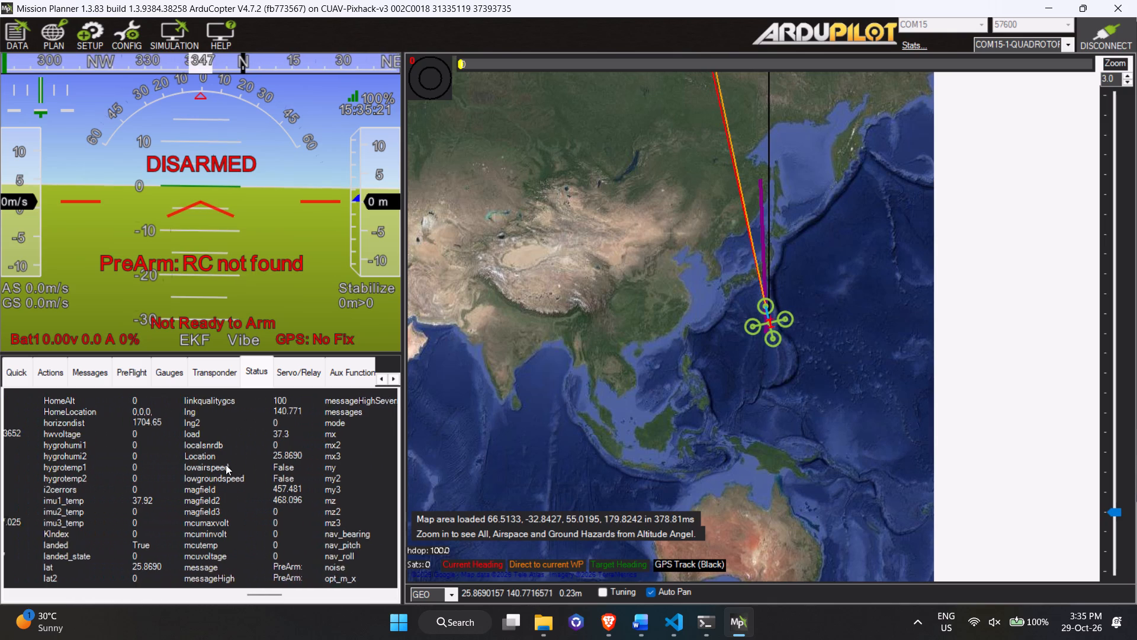
pyautogui.hscroll(2, 226, 465)
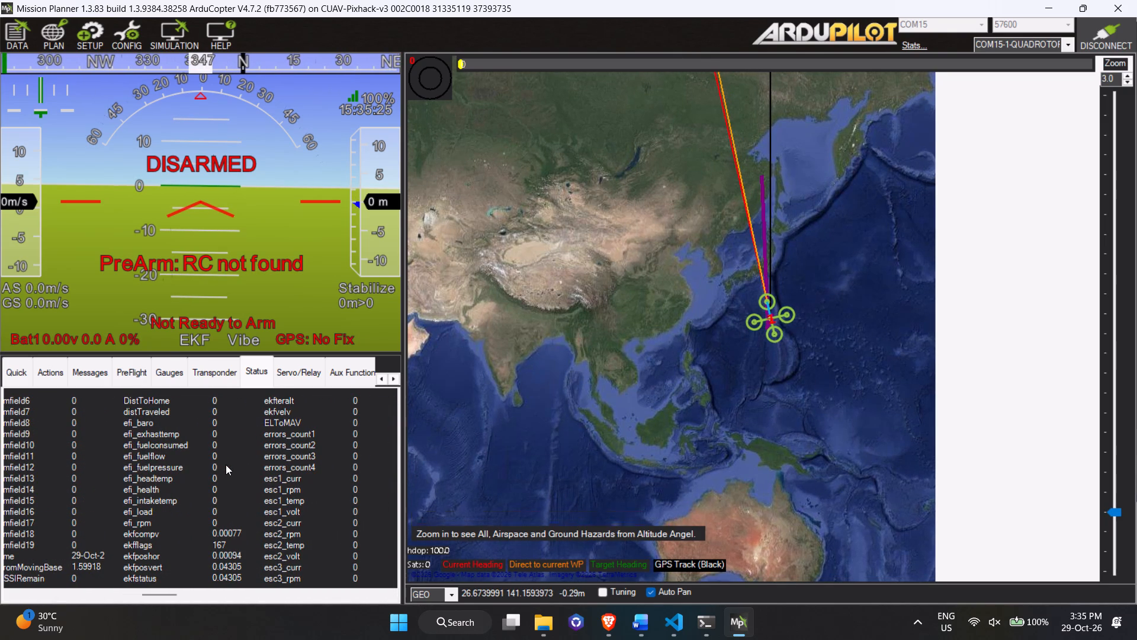
pyautogui.hscroll(2, 226, 465)
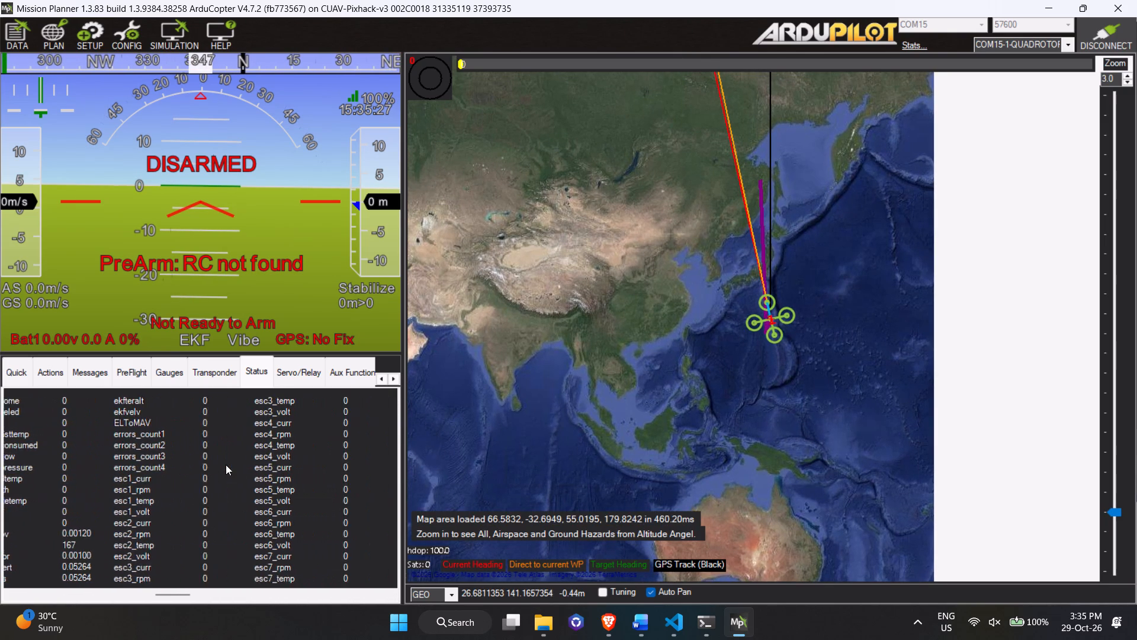
pyautogui.hscroll(1, 226, 465)
pyautogui.scroll(-1, 226, 465)
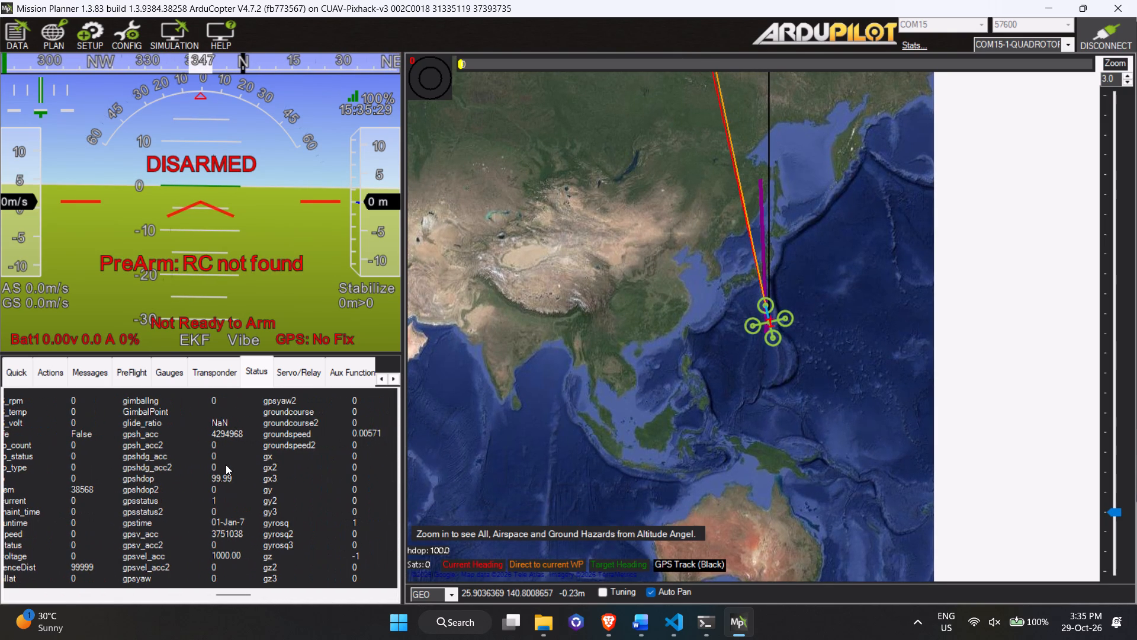
pyautogui.scroll(-1, 226, 465)
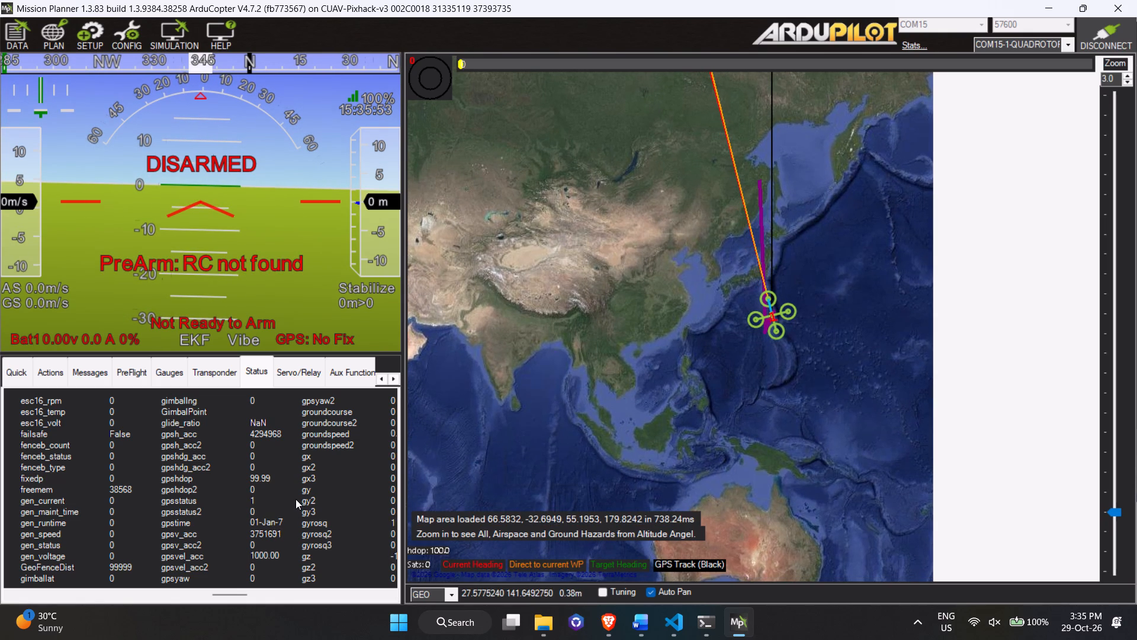
pyautogui.scroll(2, 296, 499)
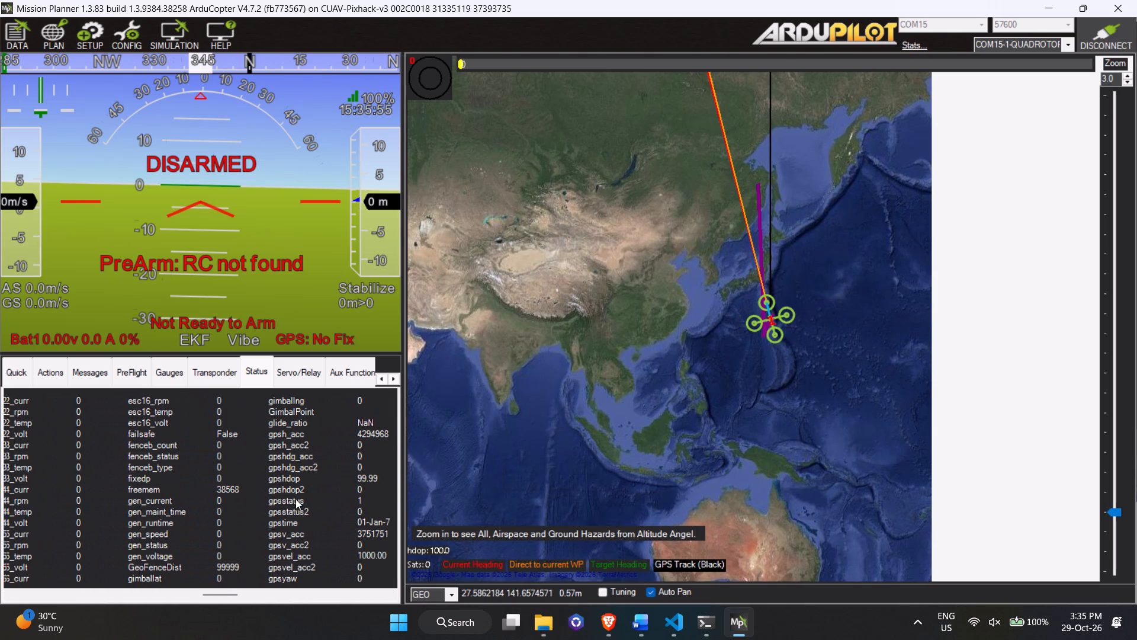
pyautogui.scroll(2, 296, 499)
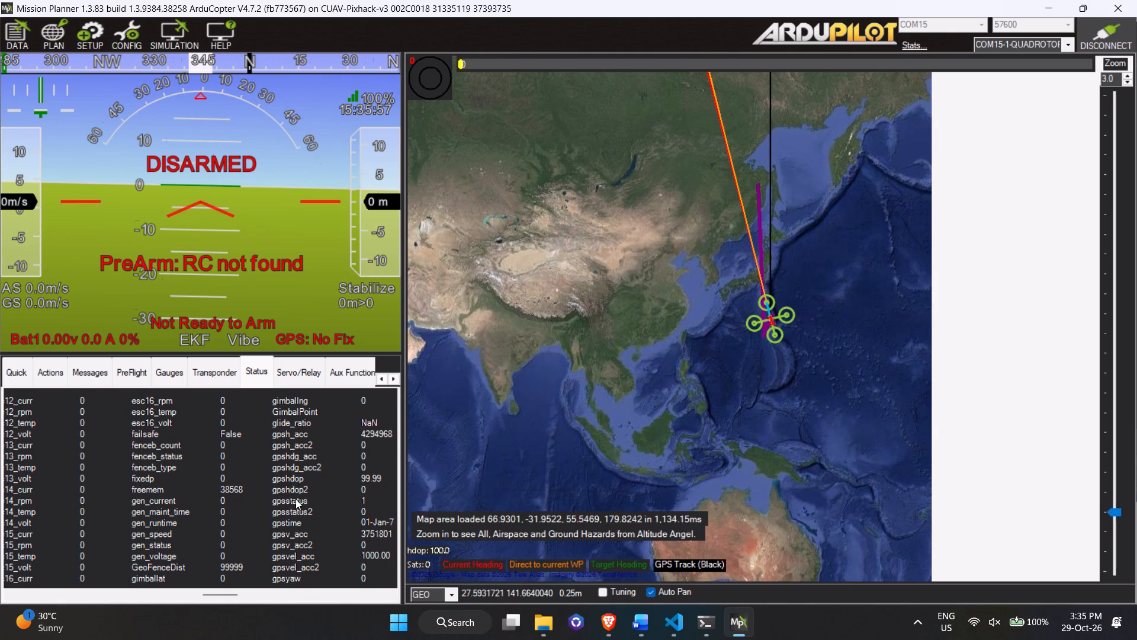
pyautogui.scroll(1, 296, 499)
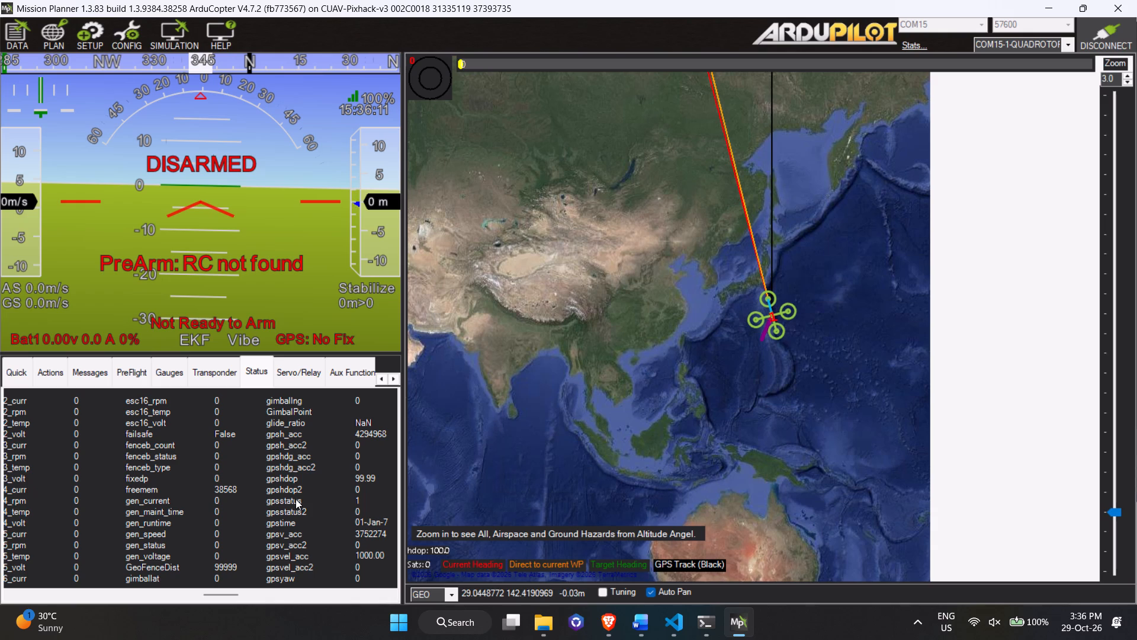
pyautogui.scroll(1, 296, 499)
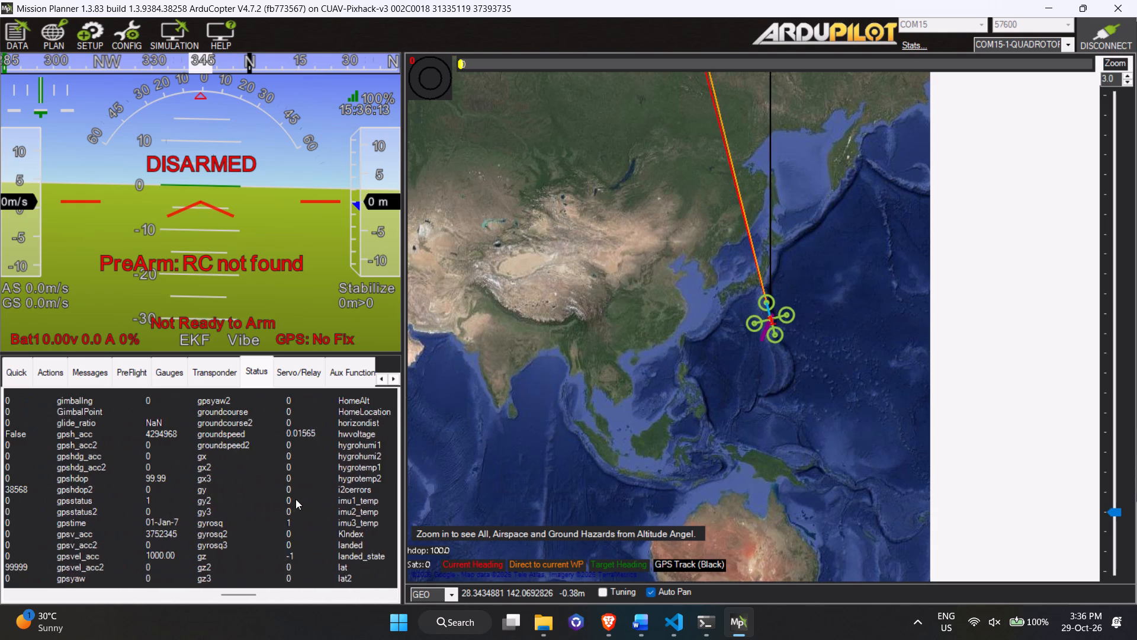
pyautogui.scroll(1, 296, 499)
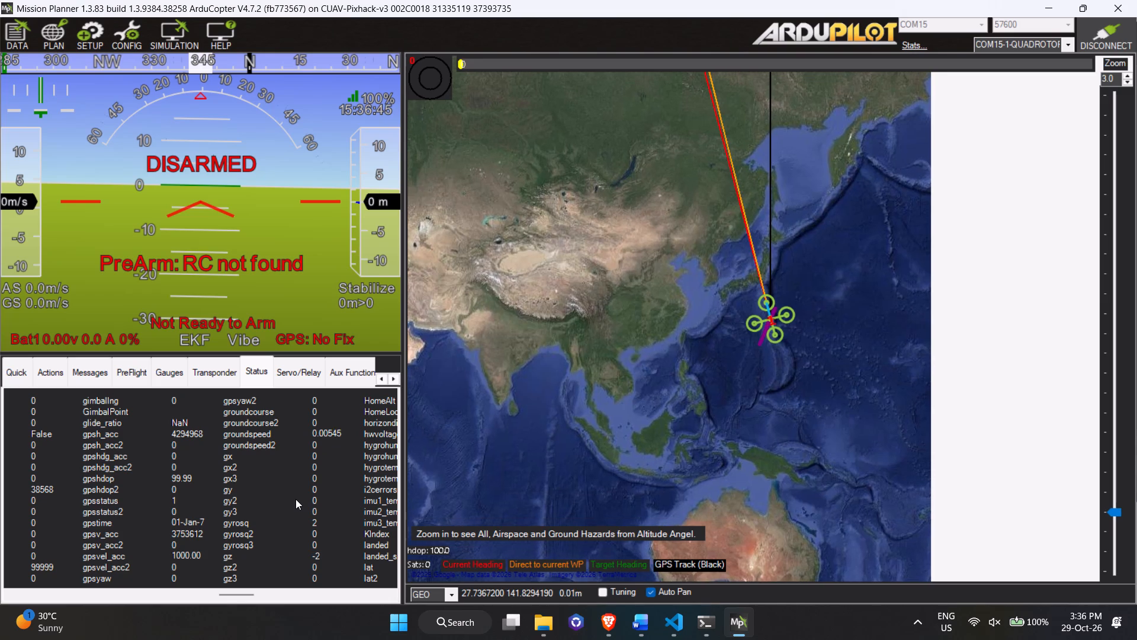
# Examine the status values from the GPS accuracy entries through ground speed, gyro, hwvoltage and IMU temperature.
pyautogui.scroll(-2, 296, 499)
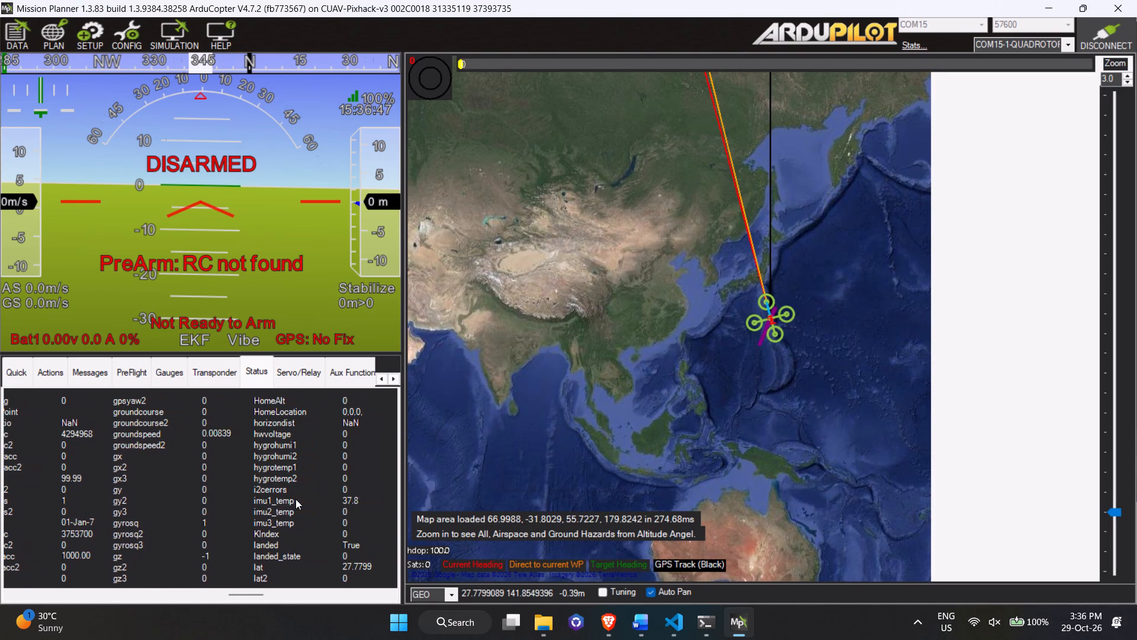
pyautogui.scroll(-1, 296, 499)
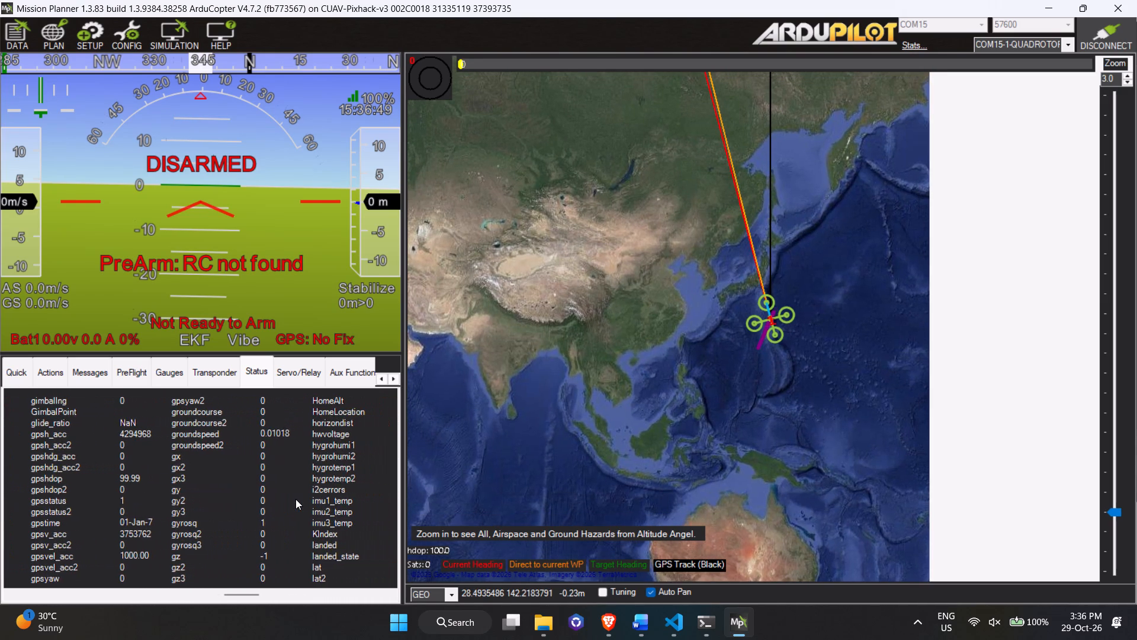
pyautogui.scroll(-2, 296, 499)
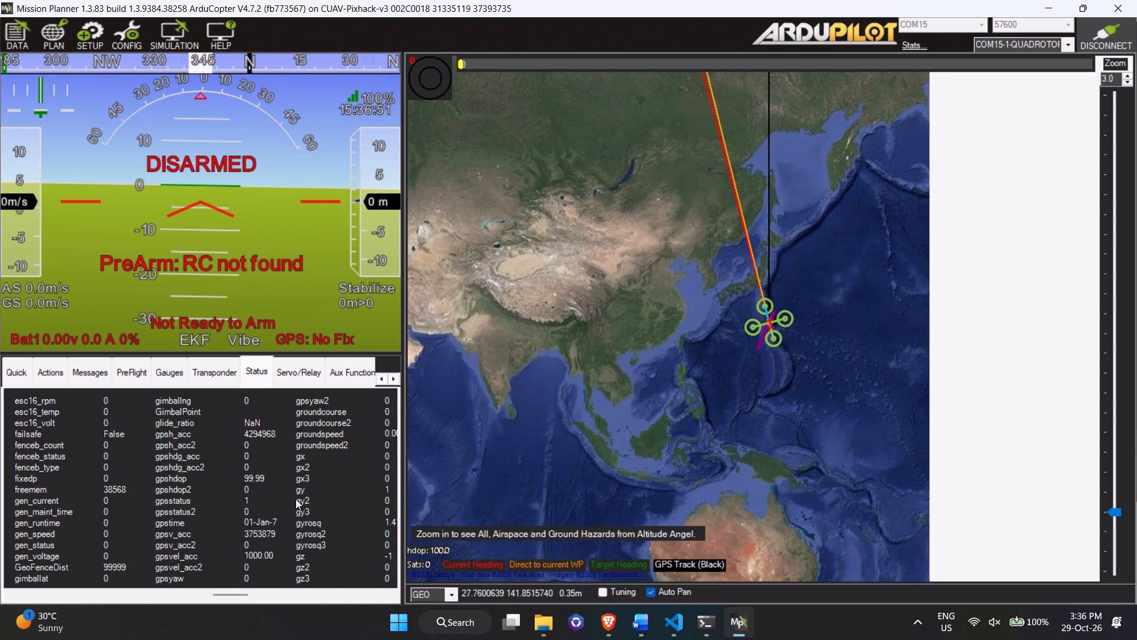
pyautogui.scroll(-1, 296, 499)
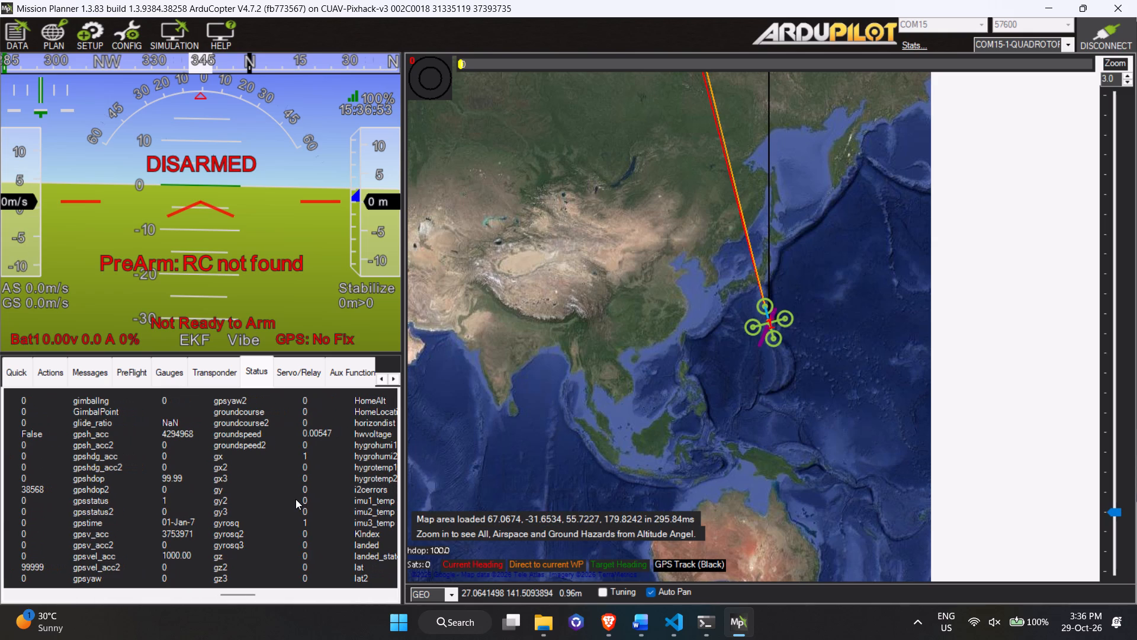
pyautogui.scroll(-2, 296, 499)
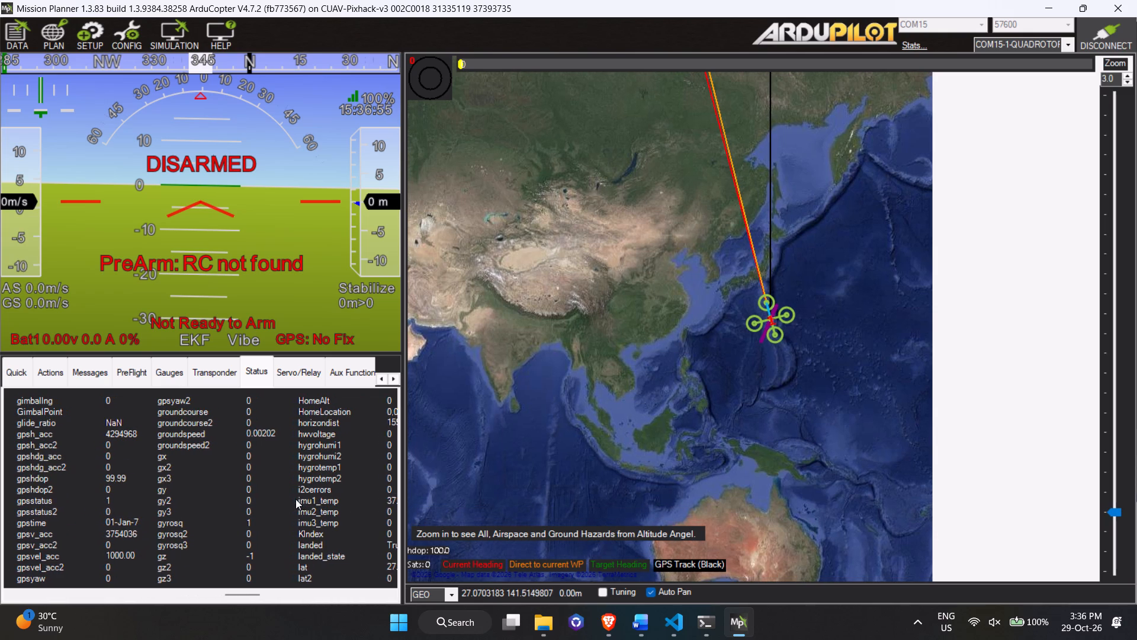
pyautogui.scroll(-2, 296, 499)
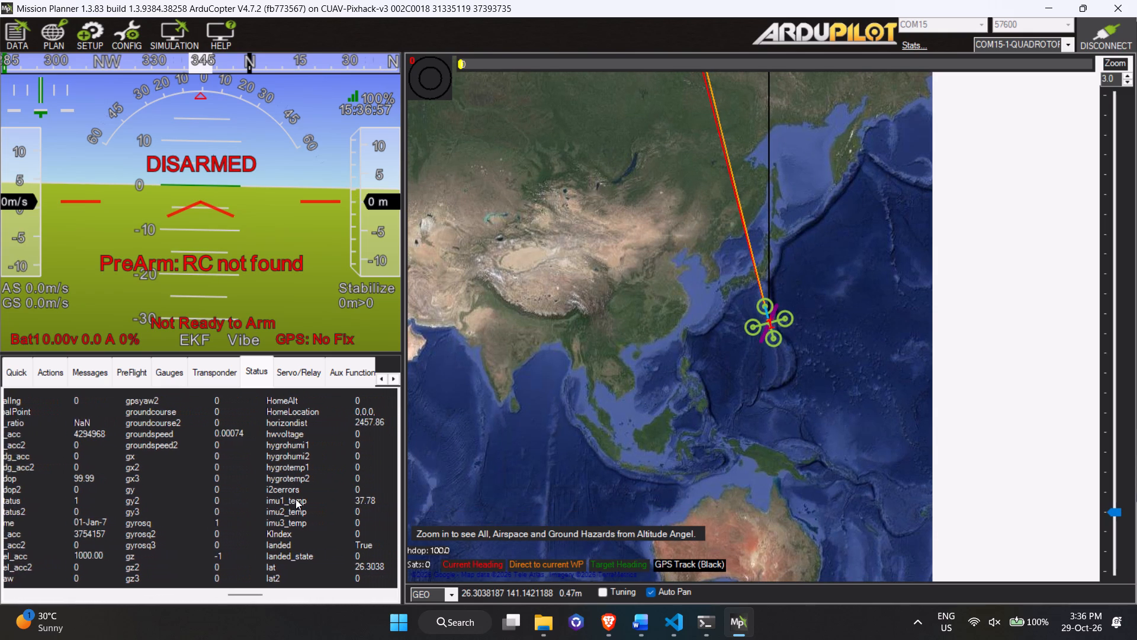
pyautogui.scroll(-1, 296, 499)
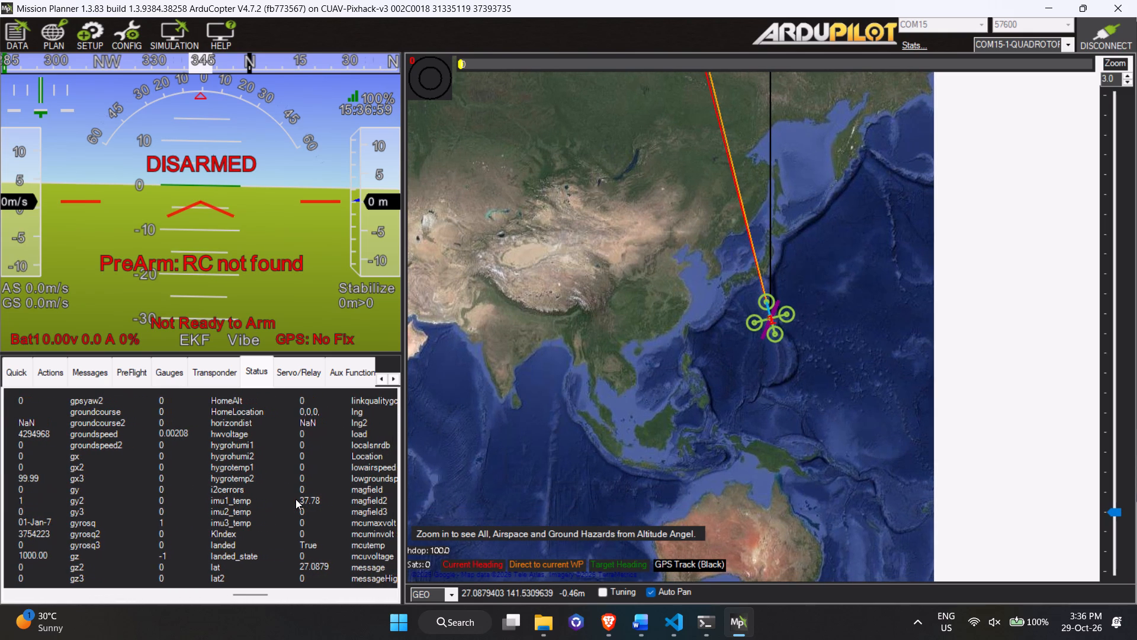
pyautogui.scroll(-1, 296, 499)
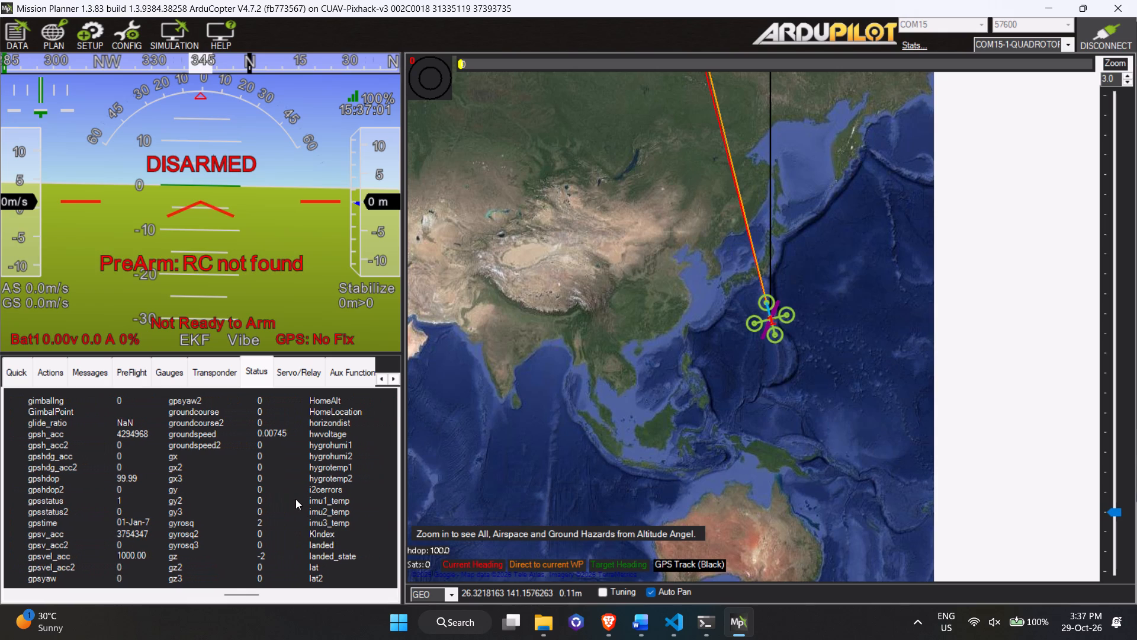
pyautogui.scroll(-2, 296, 499)
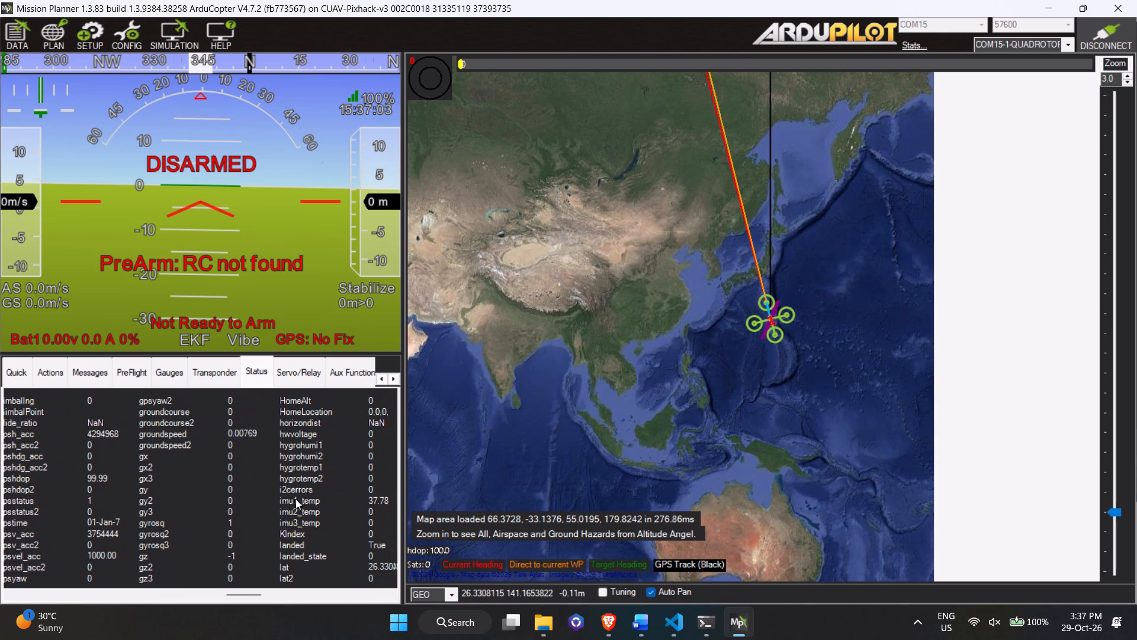
pyautogui.scroll(-2, 296, 499)
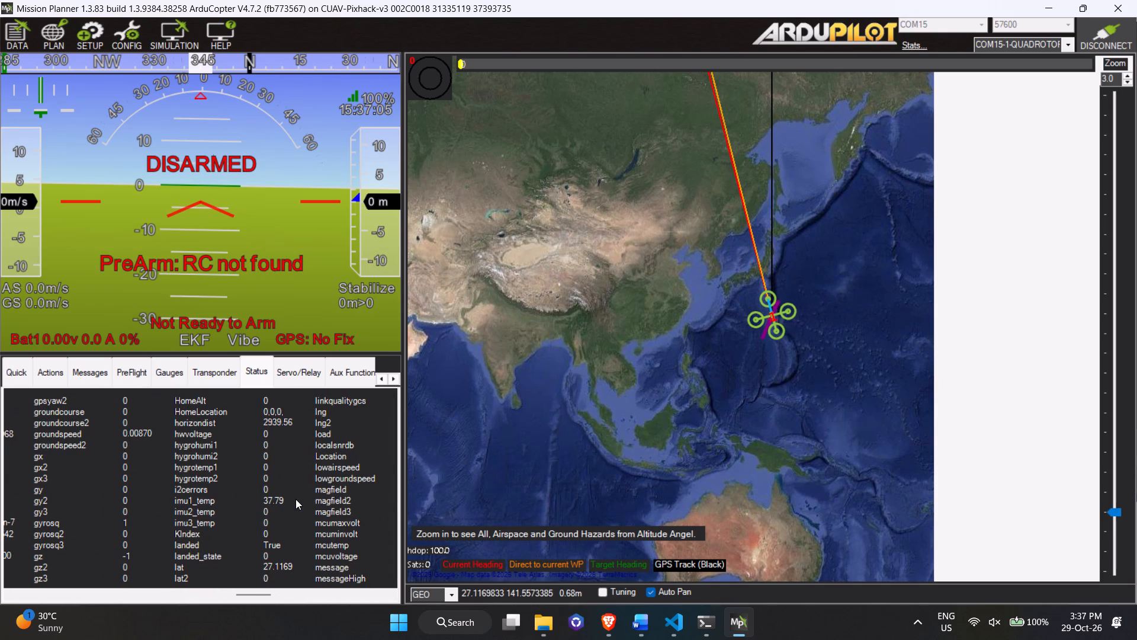
# Examine the status values from home location and IMU temperature through load, magnetic field, messages, flight mode and navigation entries.
pyautogui.scroll(-1, 296, 499)
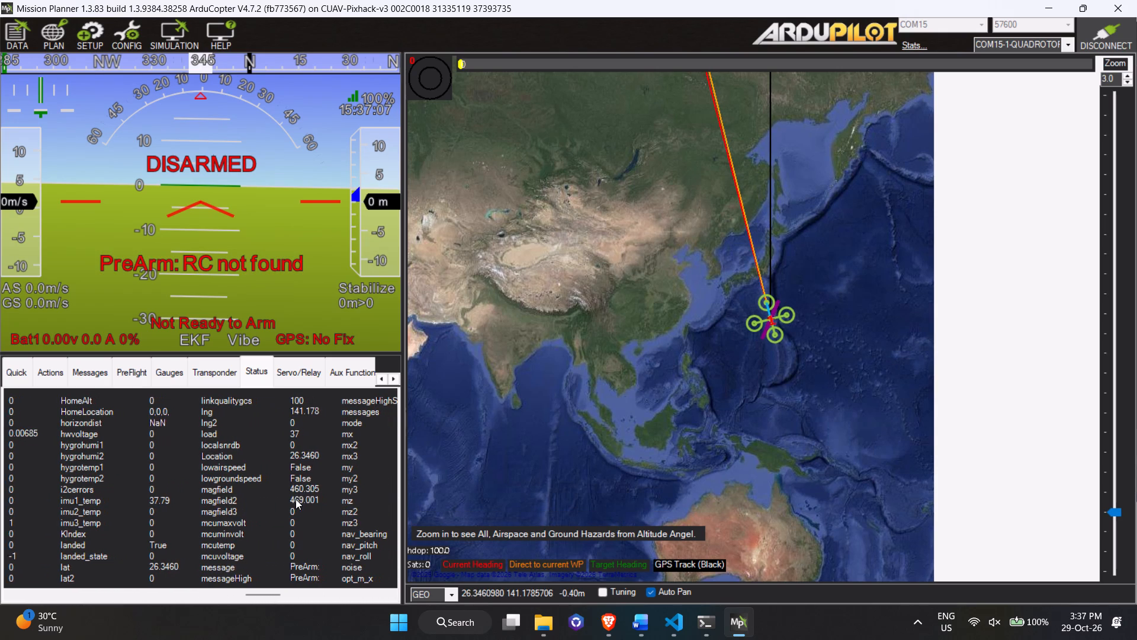
pyautogui.scroll(-2, 296, 499)
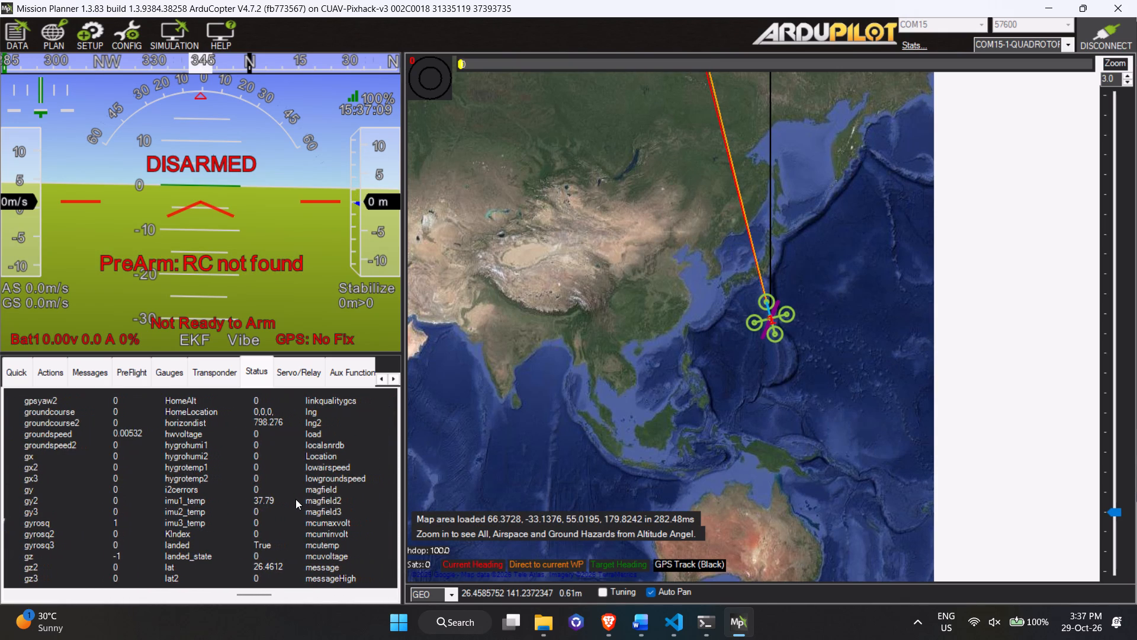
pyautogui.scroll(-2, 296, 499)
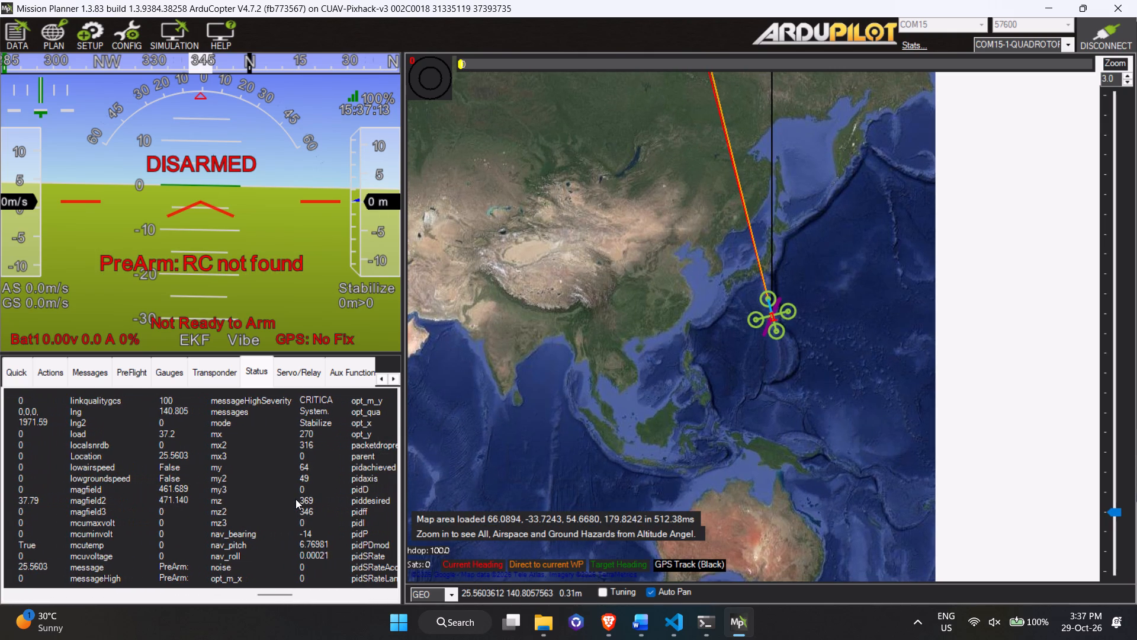
pyautogui.scroll(-2, 296, 499)
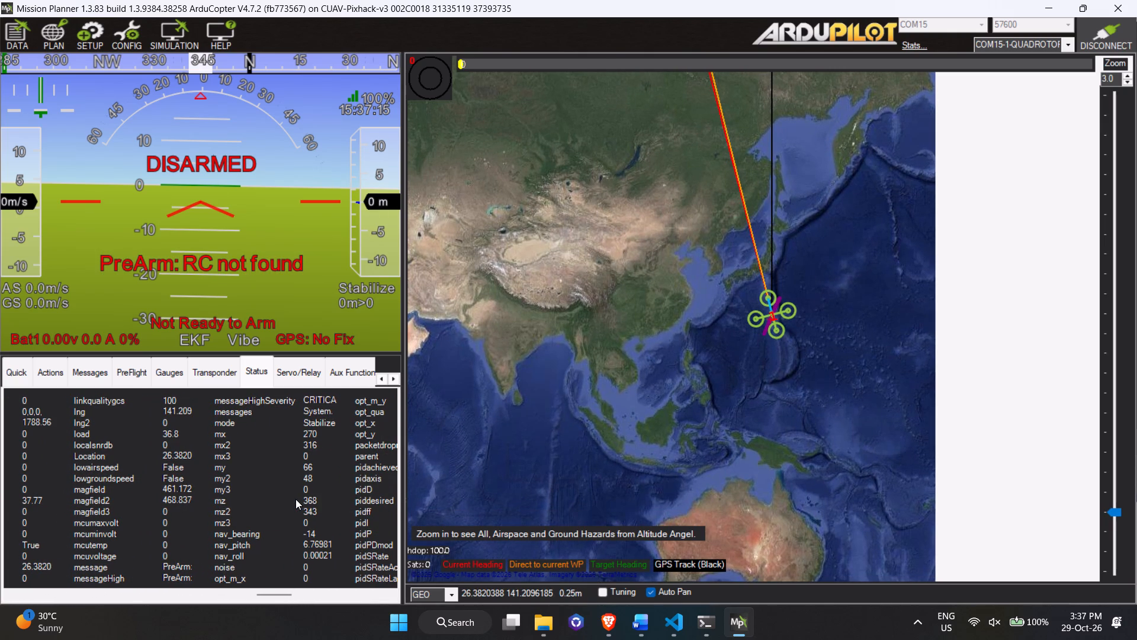
pyautogui.scroll(-3, 296, 499)
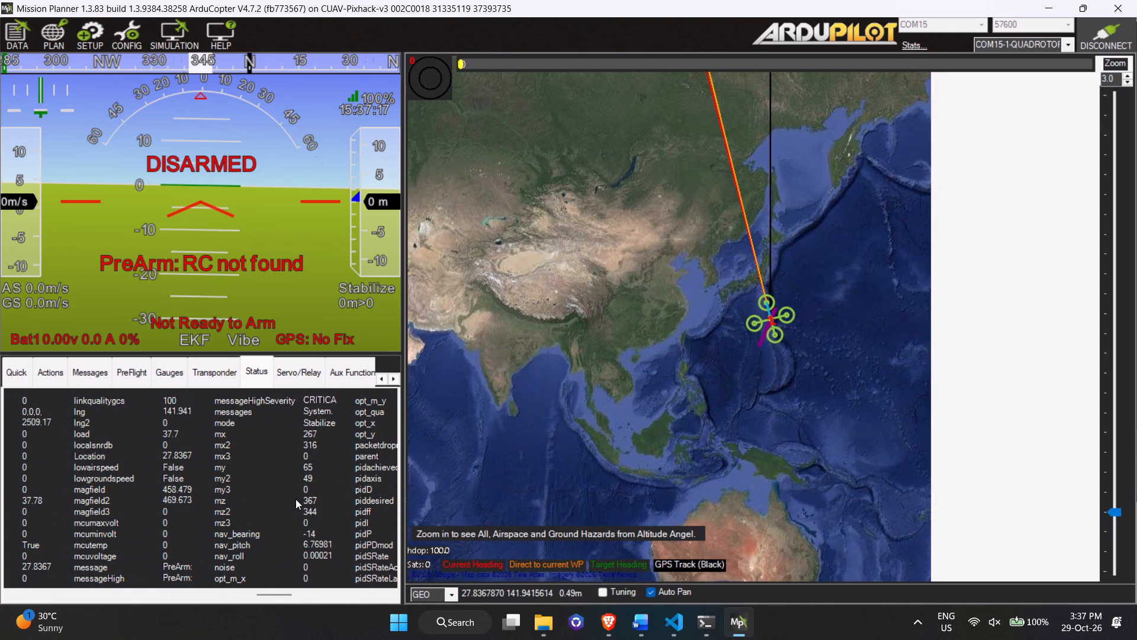
pyautogui.scroll(-1, 296, 499)
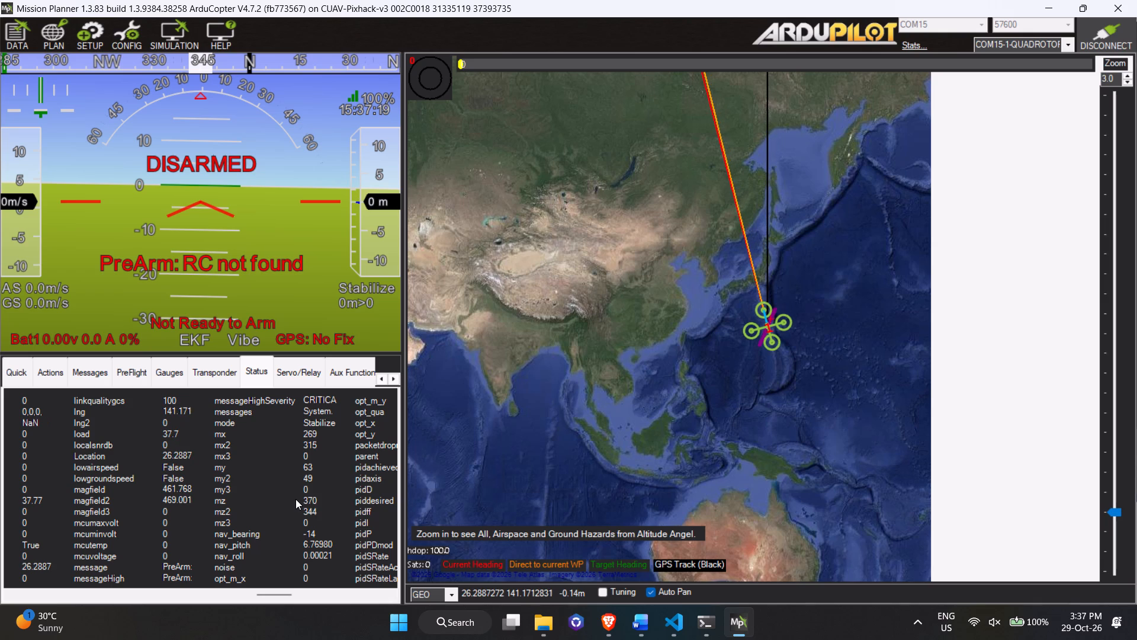
pyautogui.scroll(-1, 296, 499)
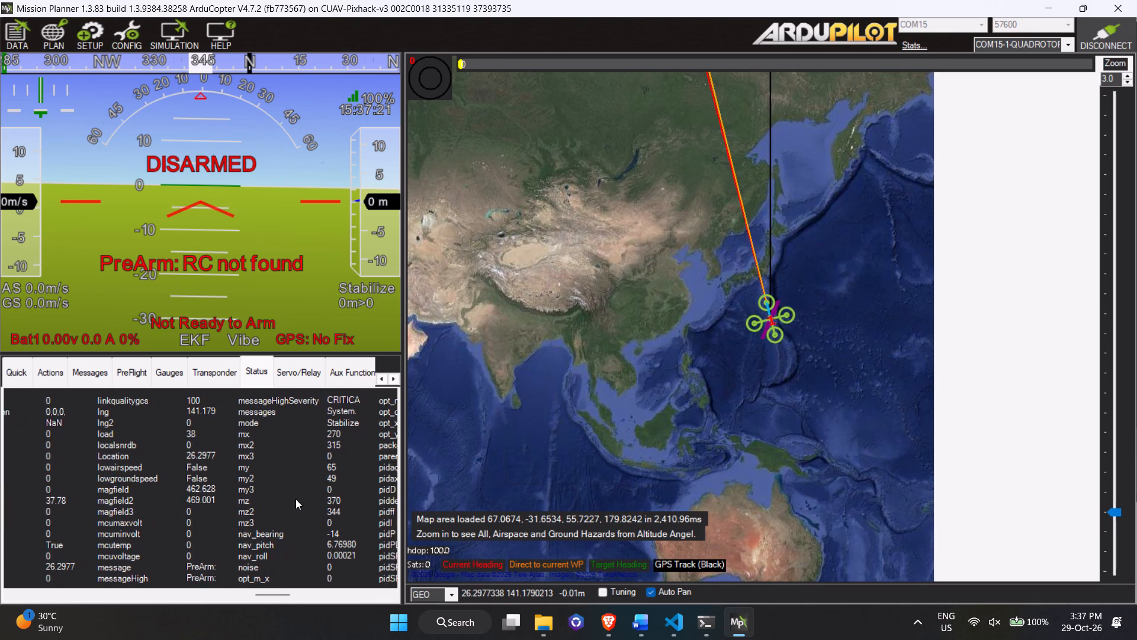
pyautogui.scroll(-1, 296, 499)
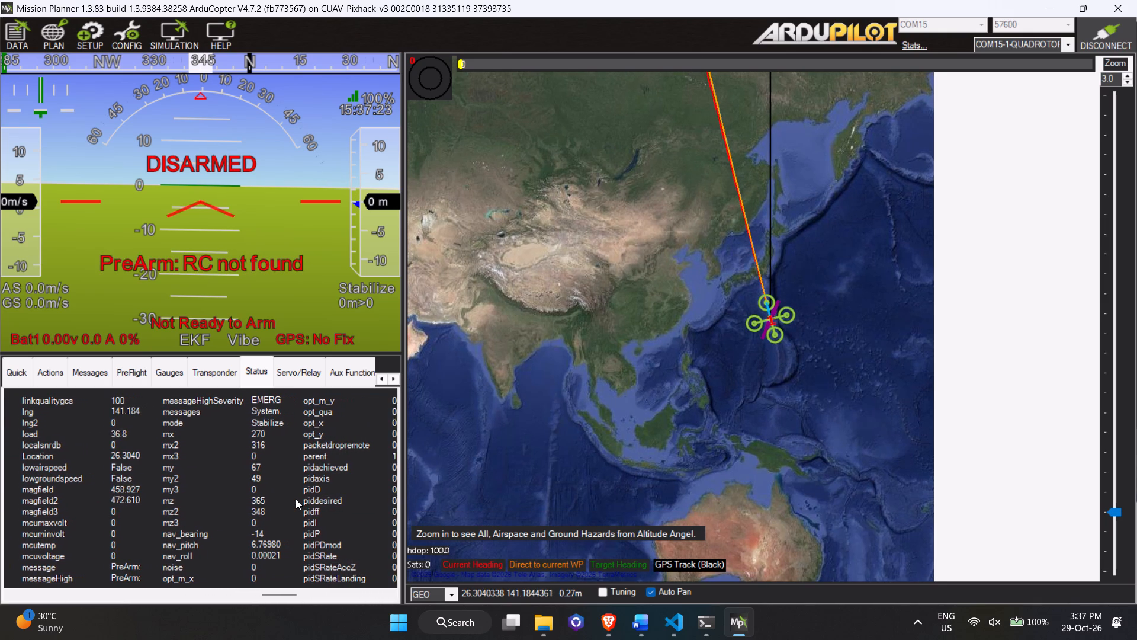
pyautogui.scroll(-1, 296, 499)
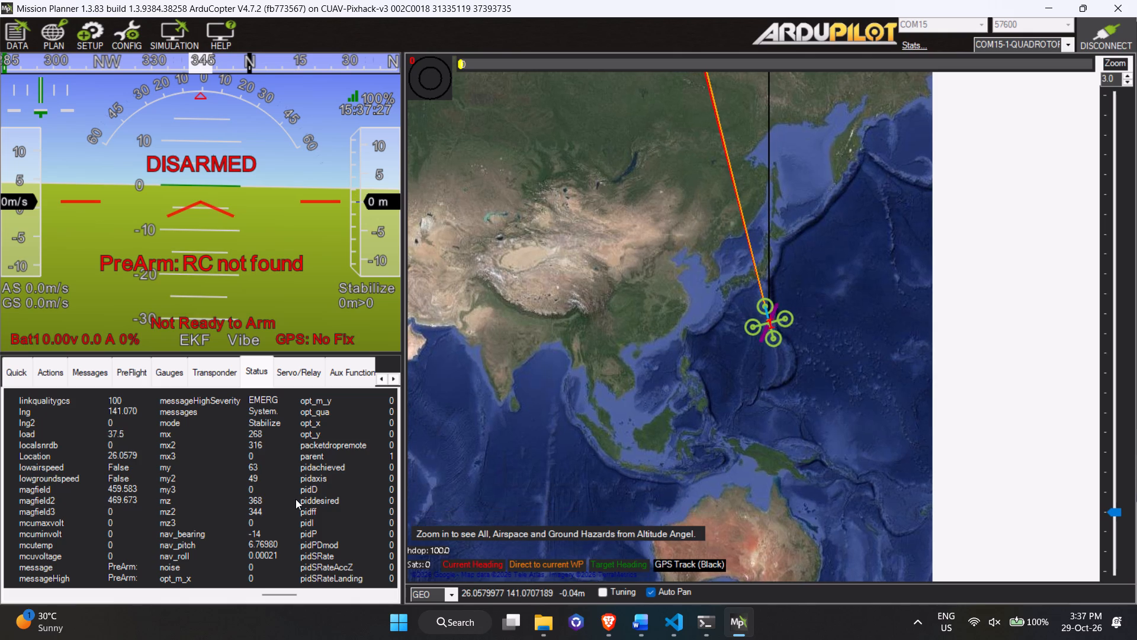
# Examine the remaining status values, from the PID, prearmstatus and pressure entries through satcount, servovoltage, vibration and transponder entries to yaw.
pyautogui.scroll(-1, 296, 499)
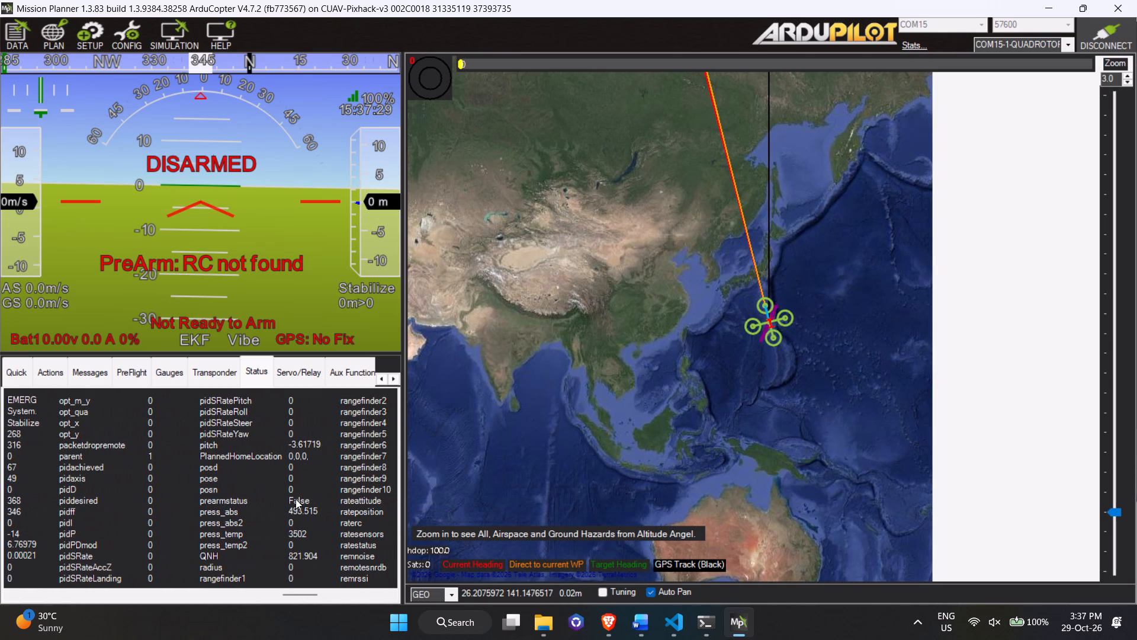
pyautogui.scroll(-1, 296, 499)
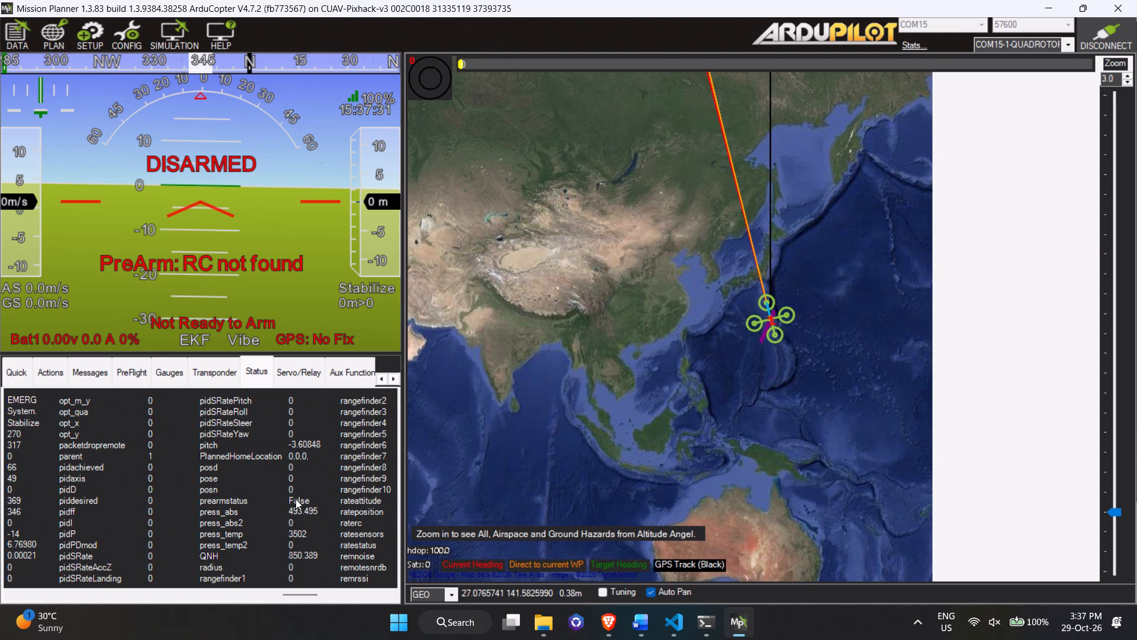
pyautogui.scroll(-1, 296, 499)
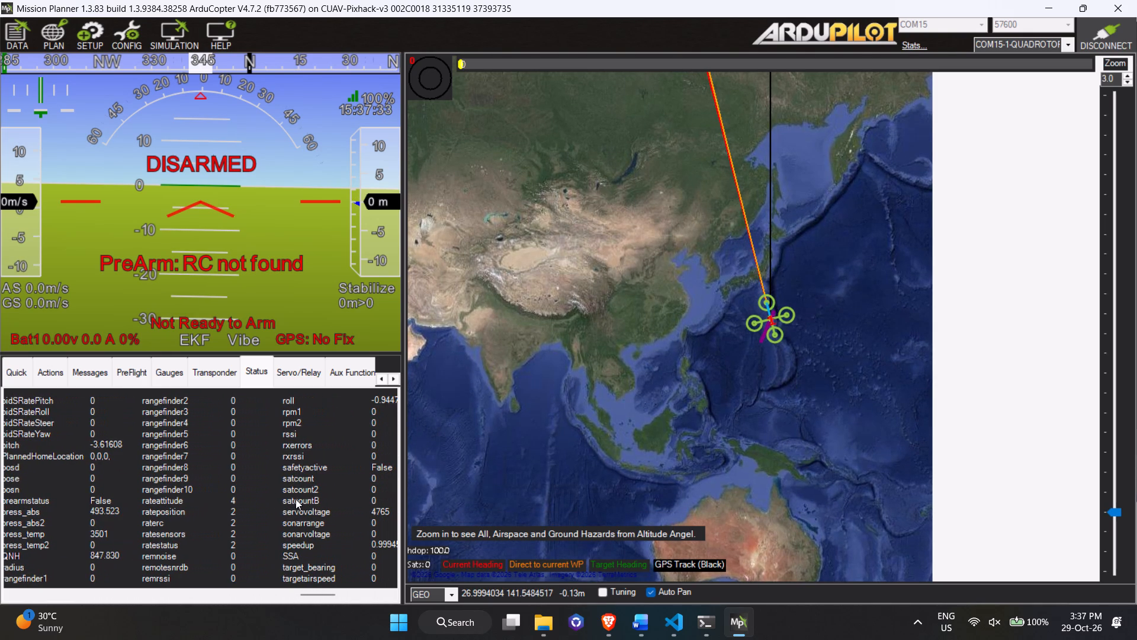
pyautogui.scroll(-1, 296, 499)
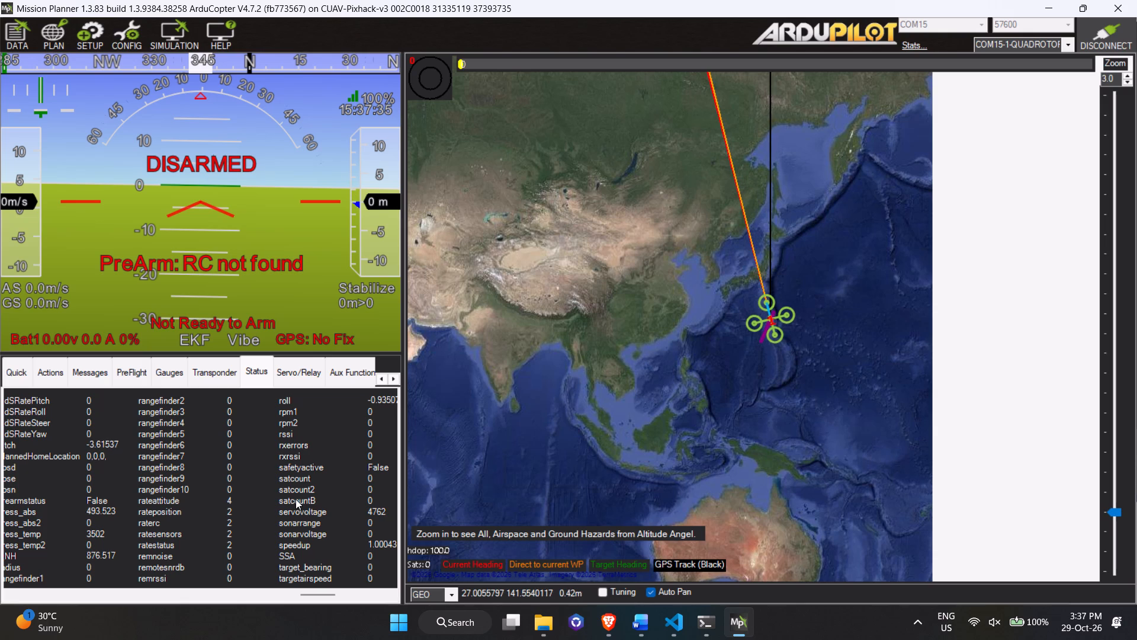
pyautogui.scroll(-1, 296, 499)
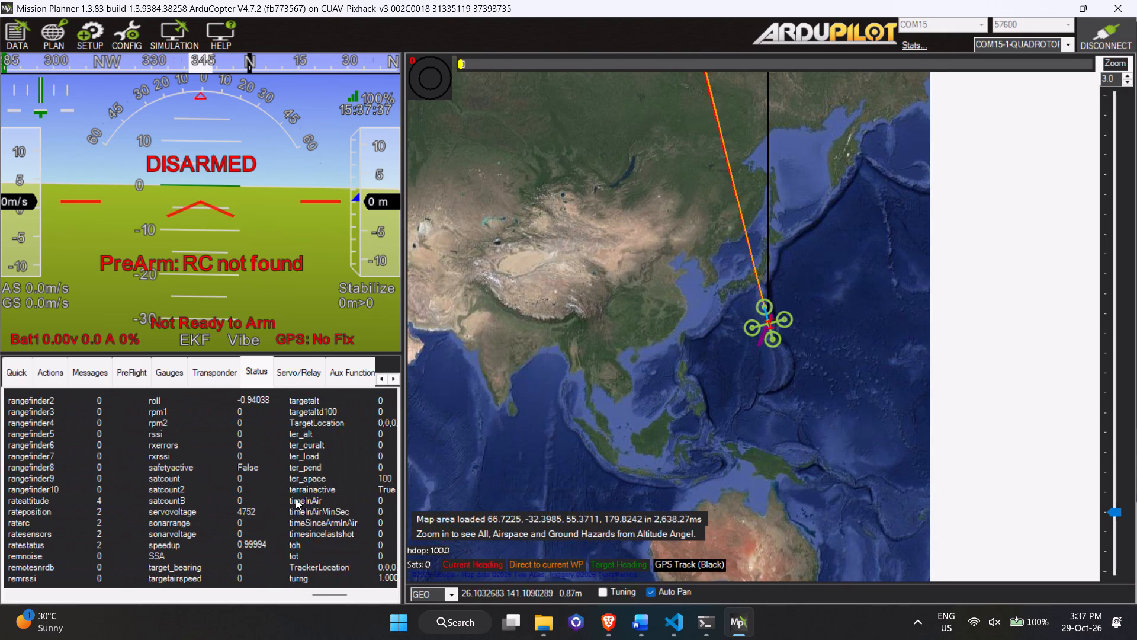
pyautogui.scroll(-2, 296, 499)
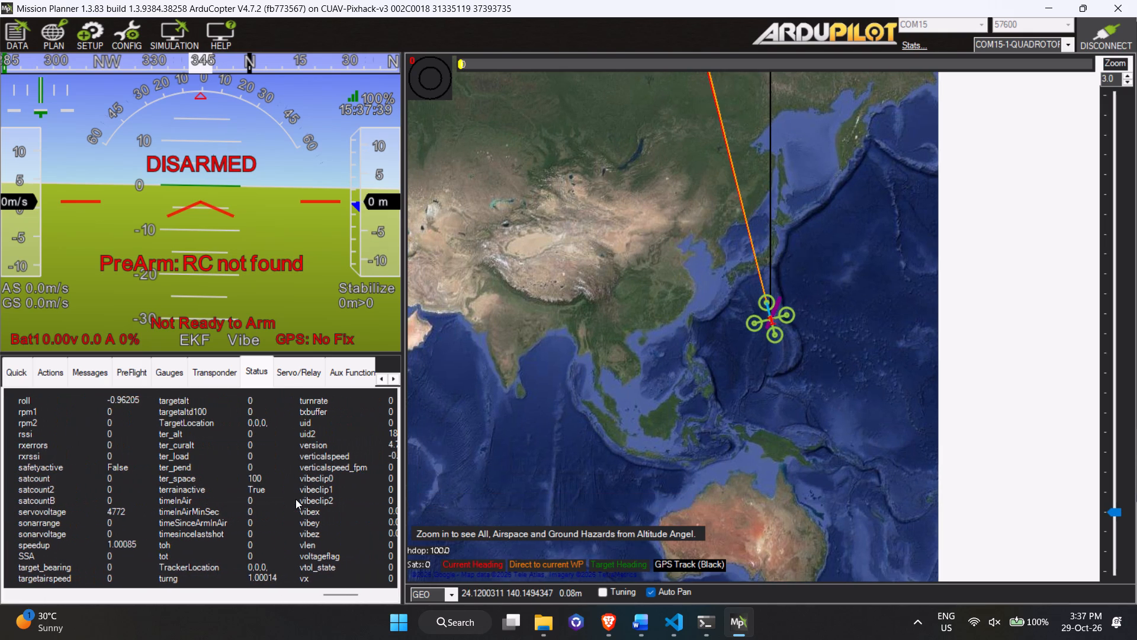
pyautogui.scroll(-1, 296, 499)
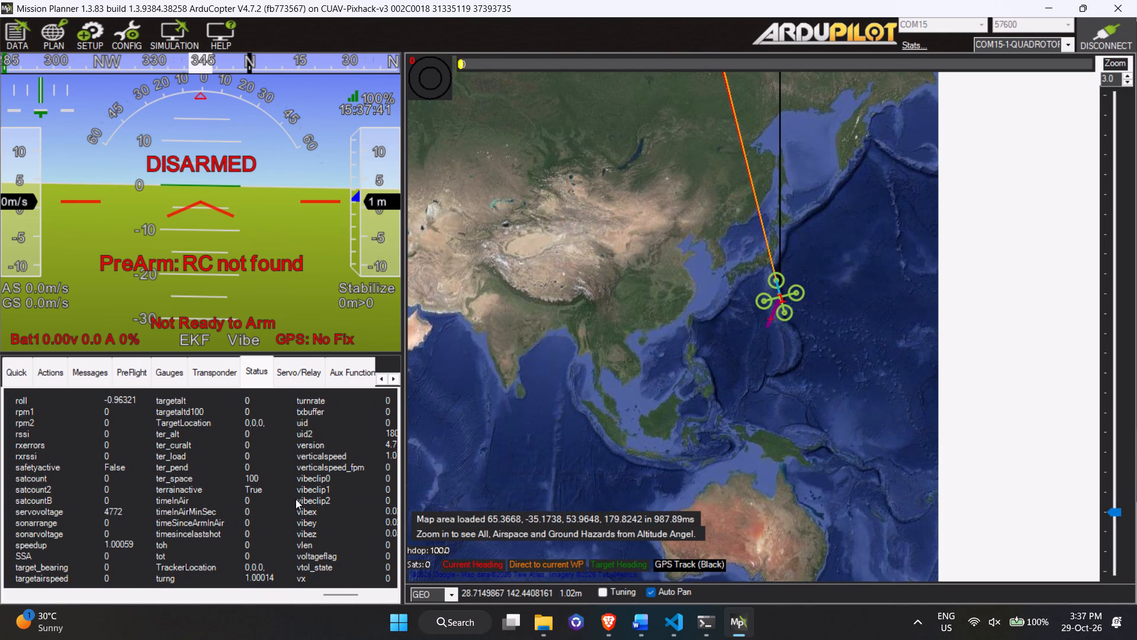
pyautogui.scroll(-2, 296, 499)
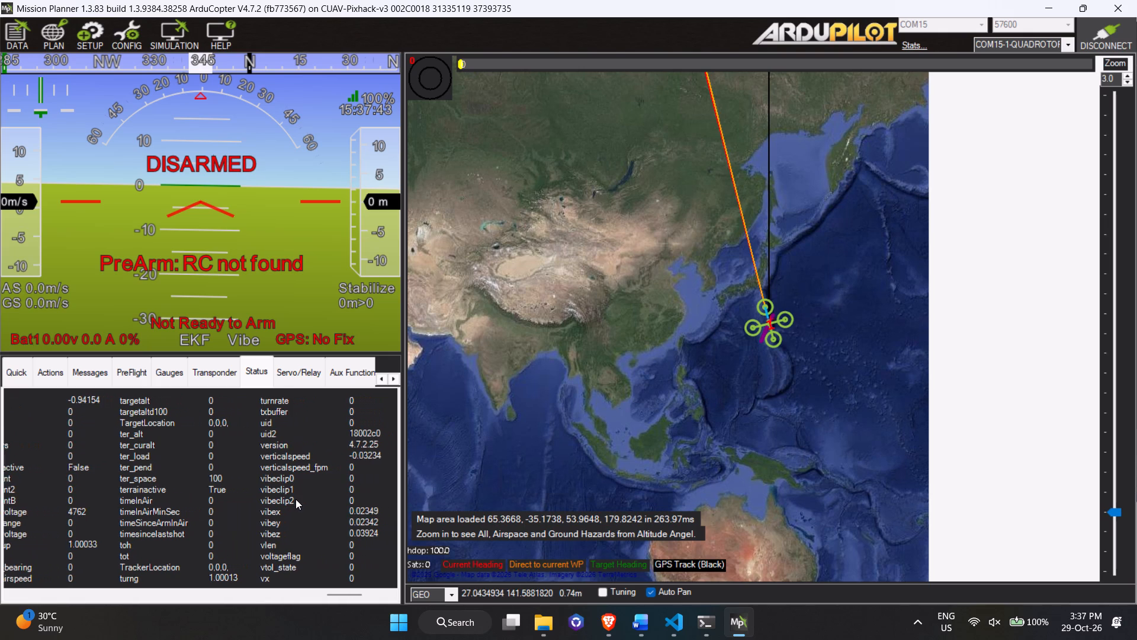
pyautogui.scroll(-2, 296, 499)
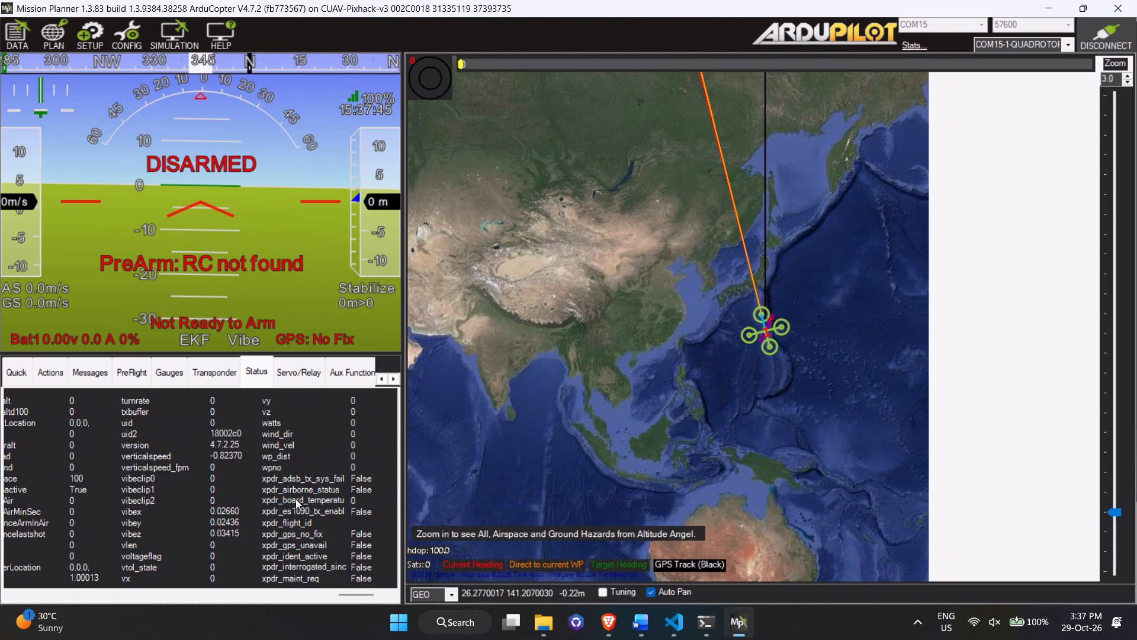
pyautogui.scroll(-1, 296, 499)
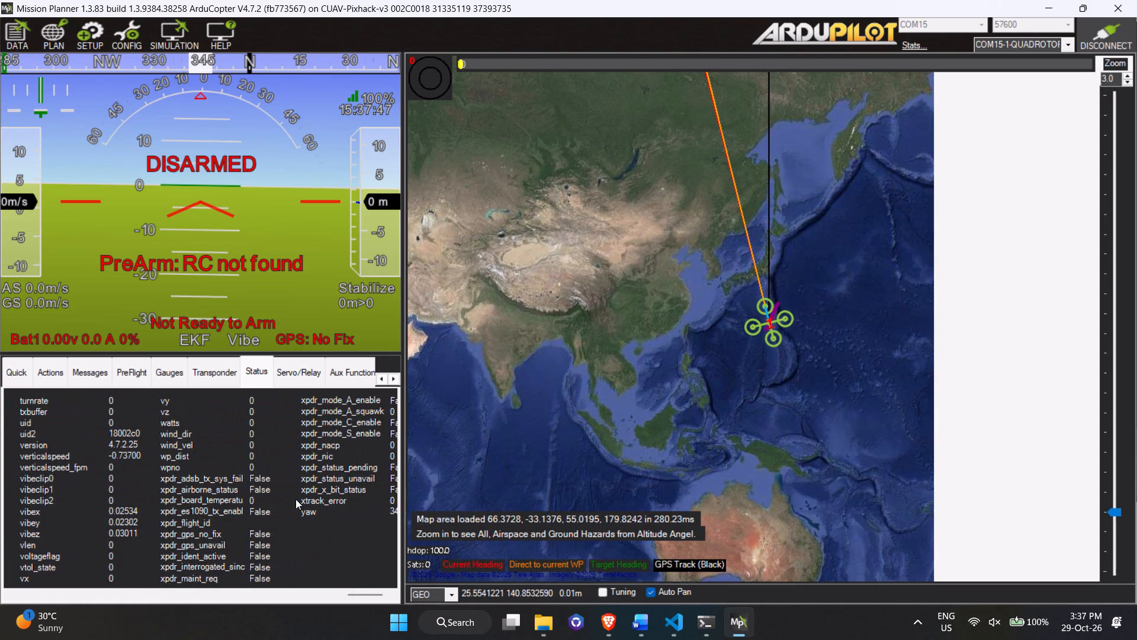
# Go back through the status values to recheck the satellite count, servovoltage, rangefinder and prearmstatus entries.
pyautogui.scroll(1, 296, 499)
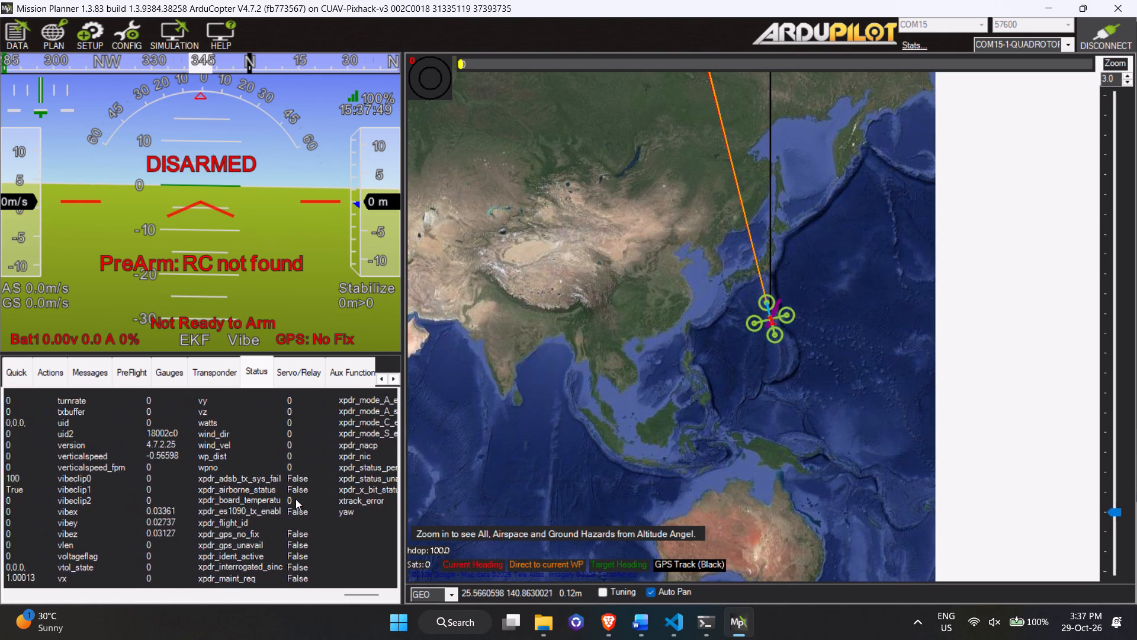
pyautogui.scroll(1, 296, 499)
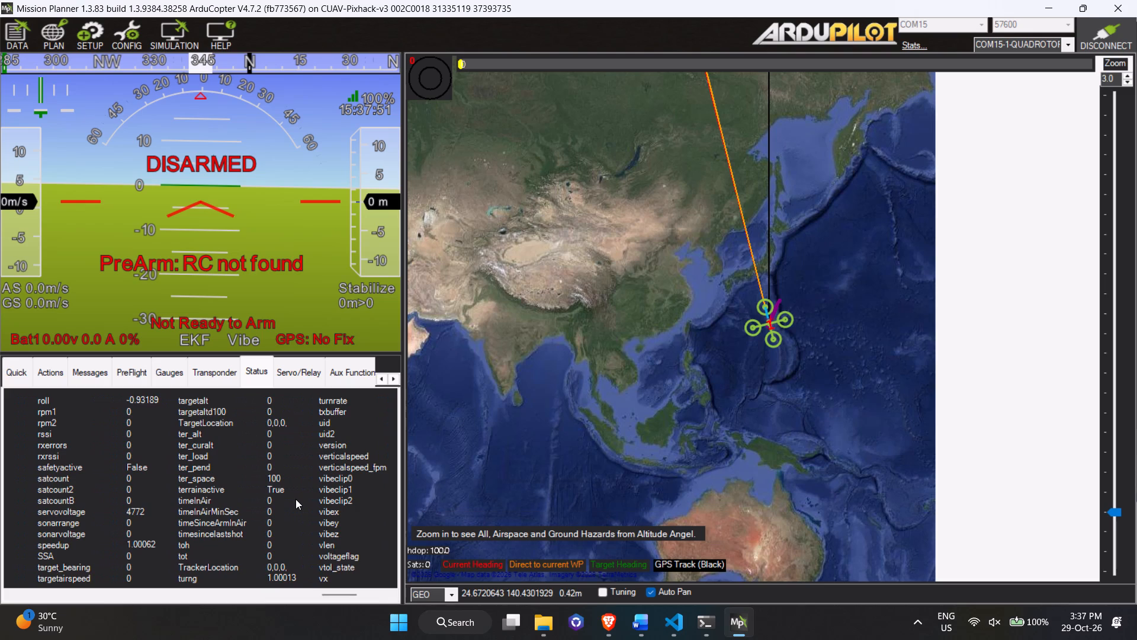
pyautogui.scroll(2, 296, 499)
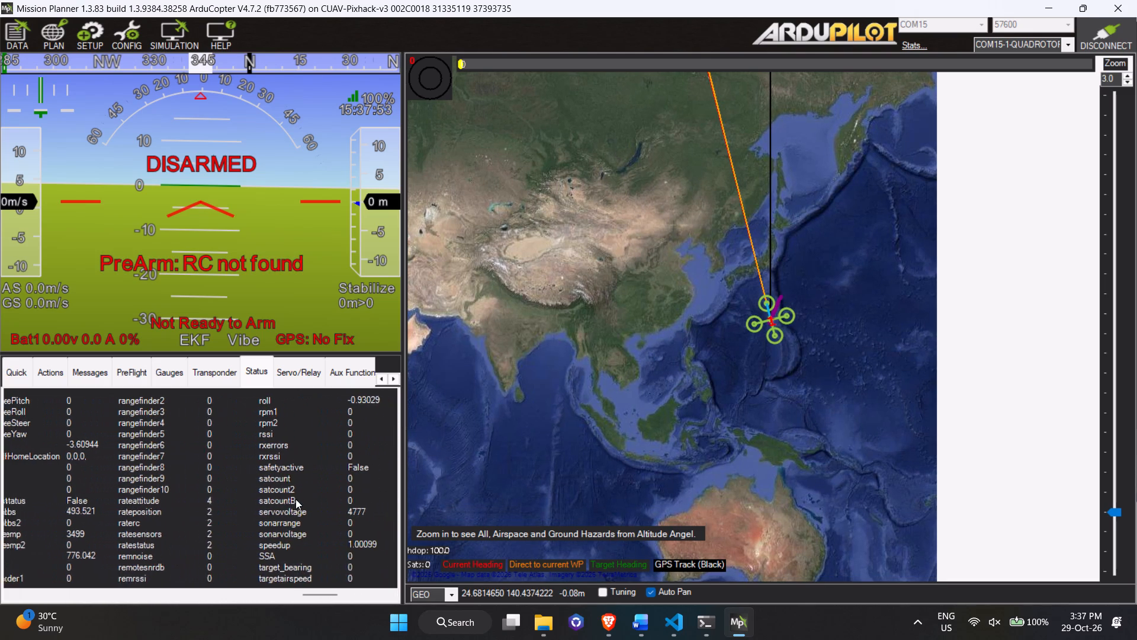
pyautogui.scroll(1, 296, 499)
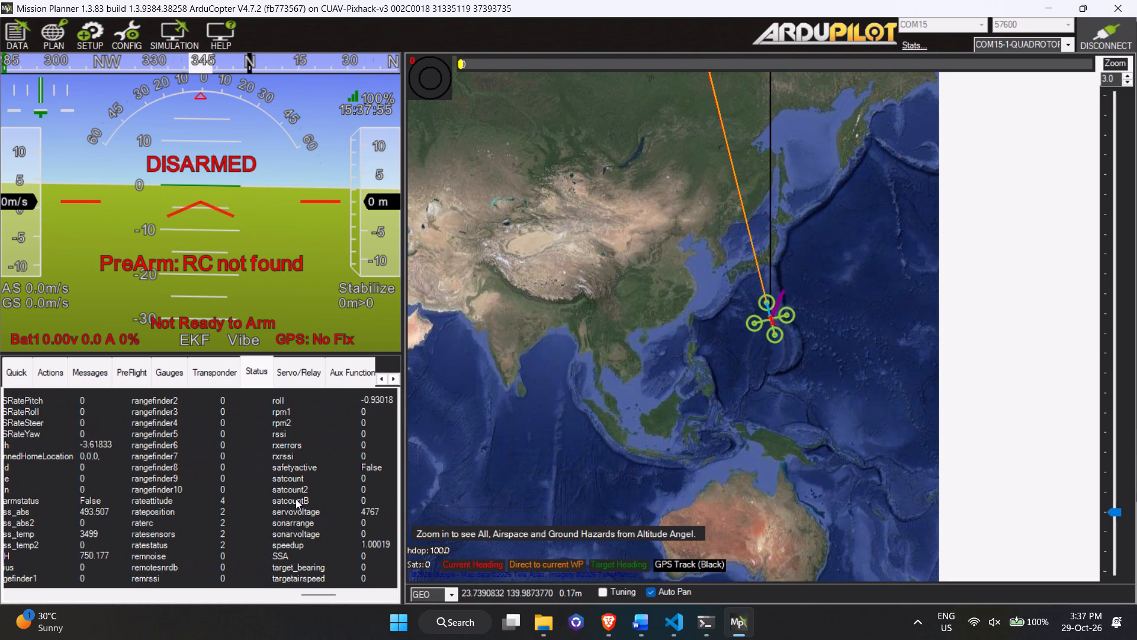
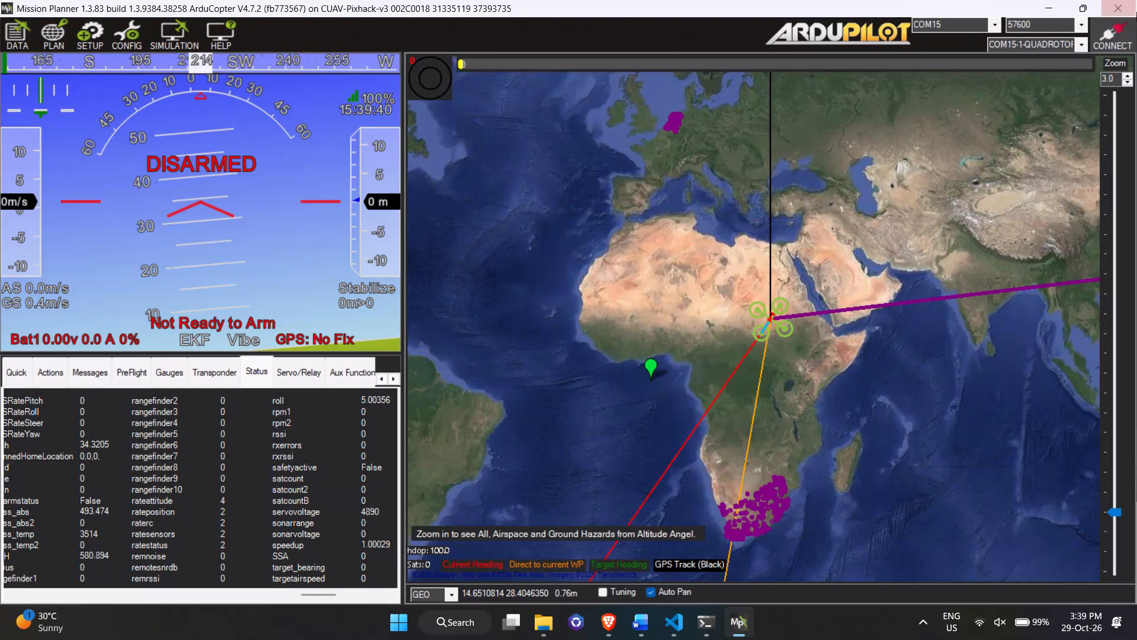
# Reconnect to the flight controller over MAVLink on COM15 at 57600 baud.
pyautogui.click(1104, 32)
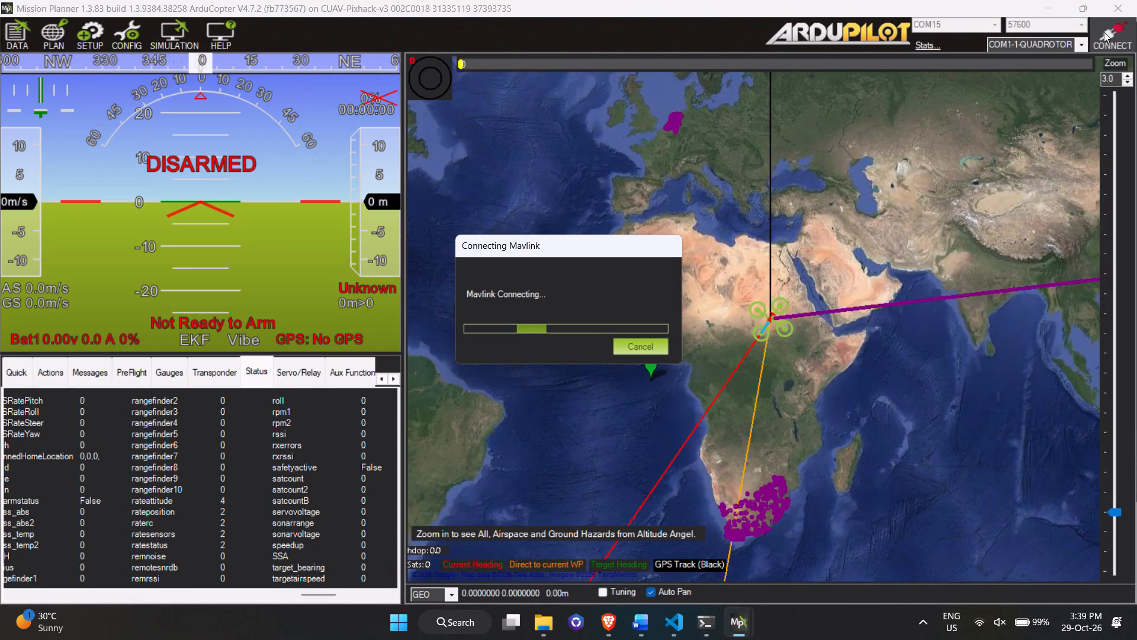
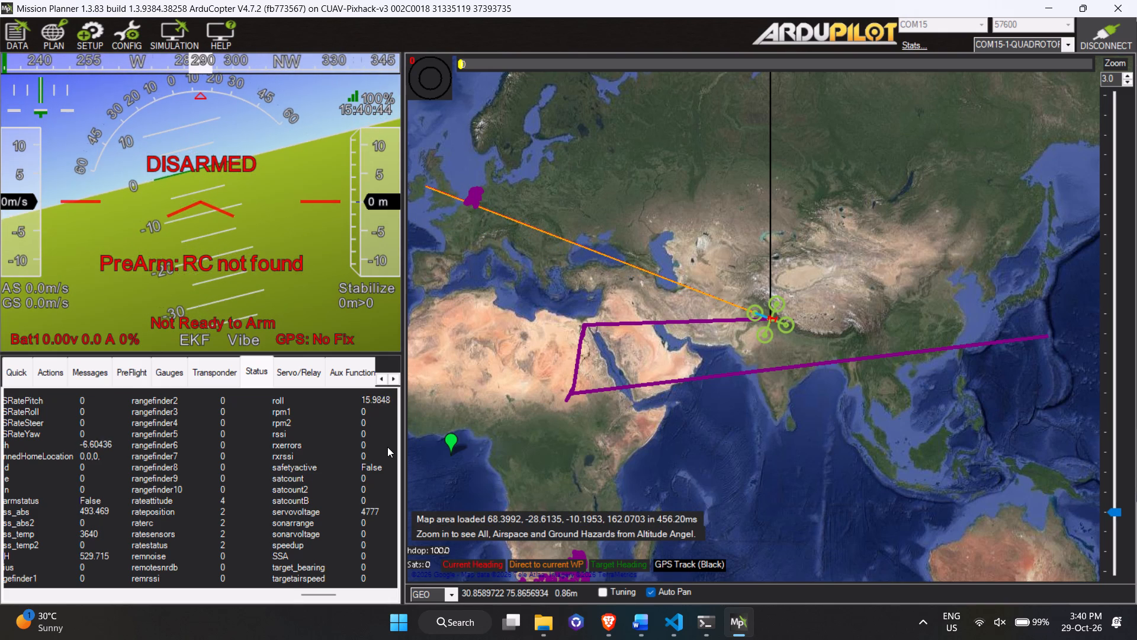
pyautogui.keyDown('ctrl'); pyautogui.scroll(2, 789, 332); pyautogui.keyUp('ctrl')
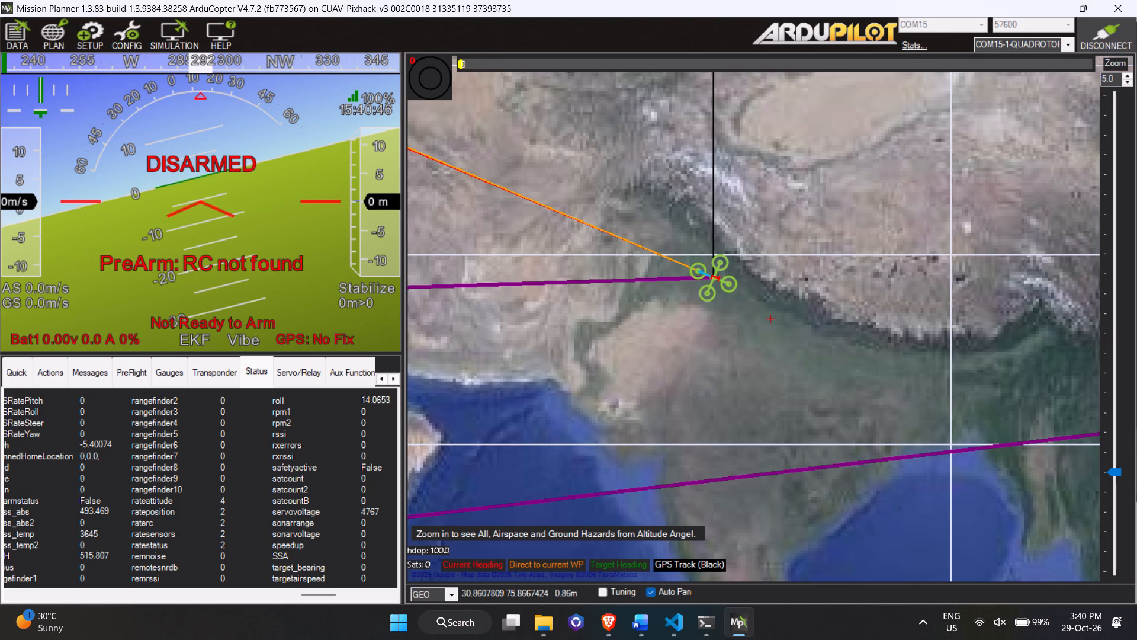